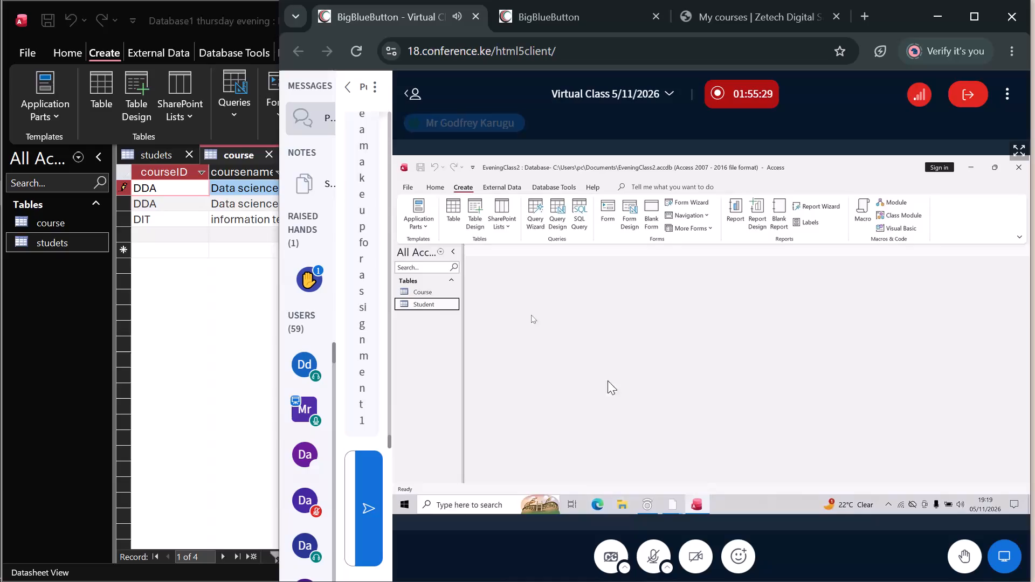
Move the virtual class browser window aside so more of the Access database window is uncovered.
click(226, 400)
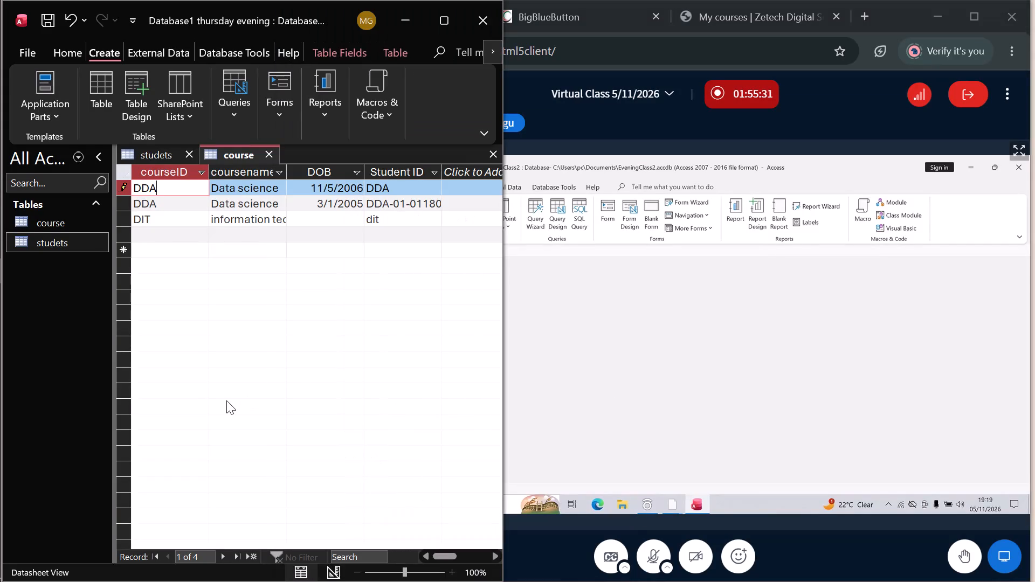
click(522, 289)
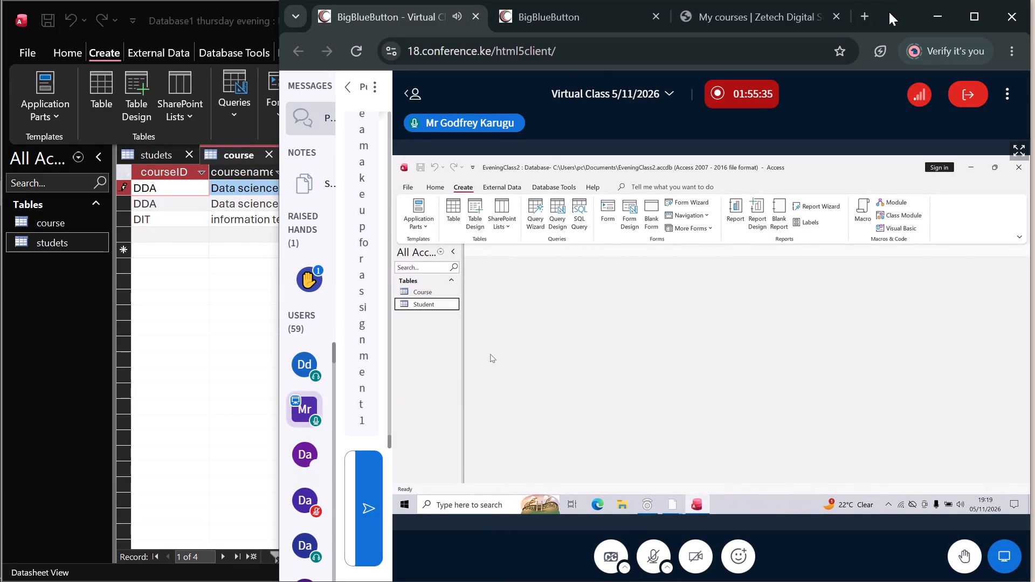
drag(889, 12, 1001, 25)
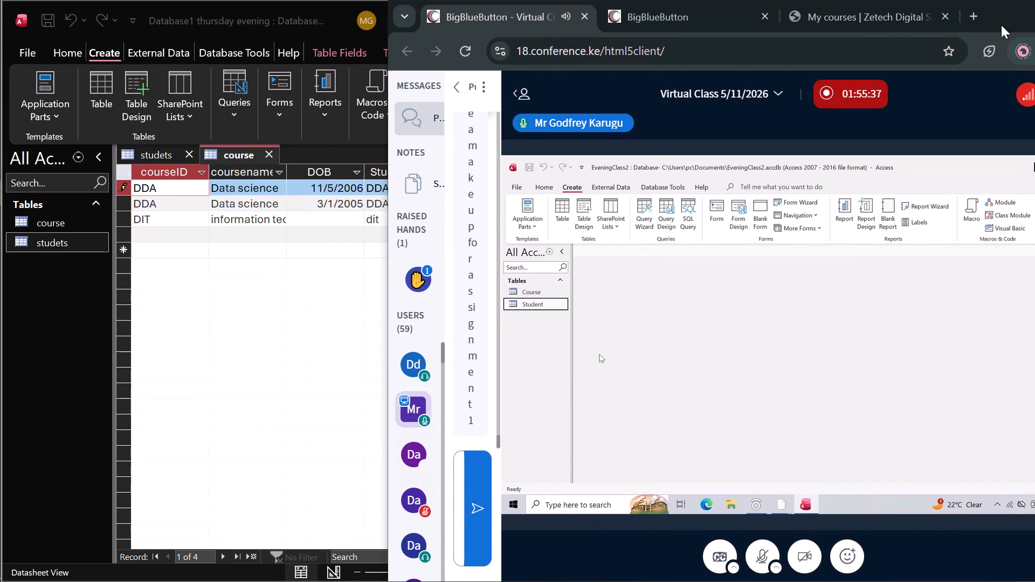
Switch to Access and start the Form Wizard, allowing its wizard file to open, with the studets table as the form's source.
click(295, 374)
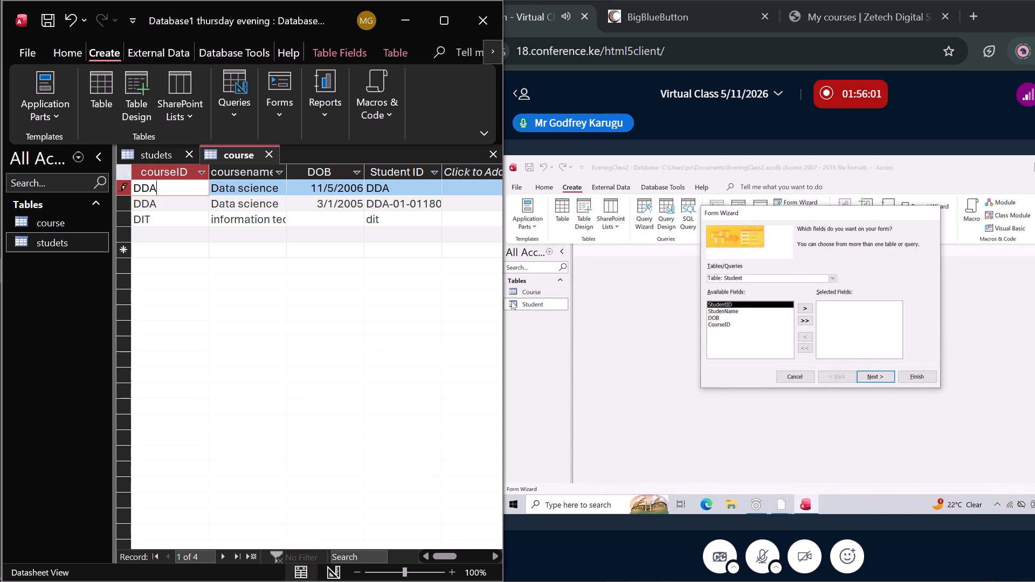
click(289, 129)
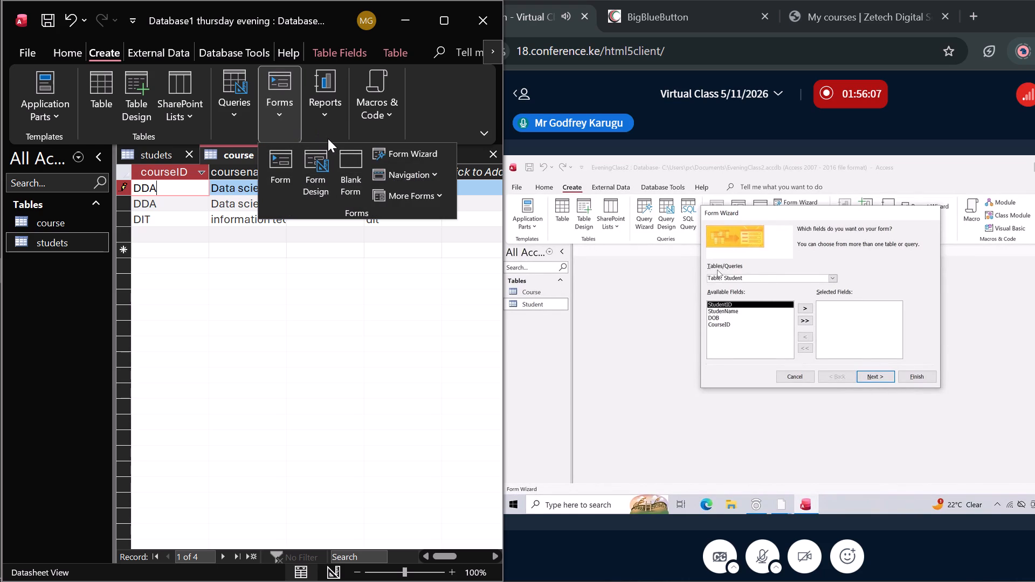
click(397, 150)
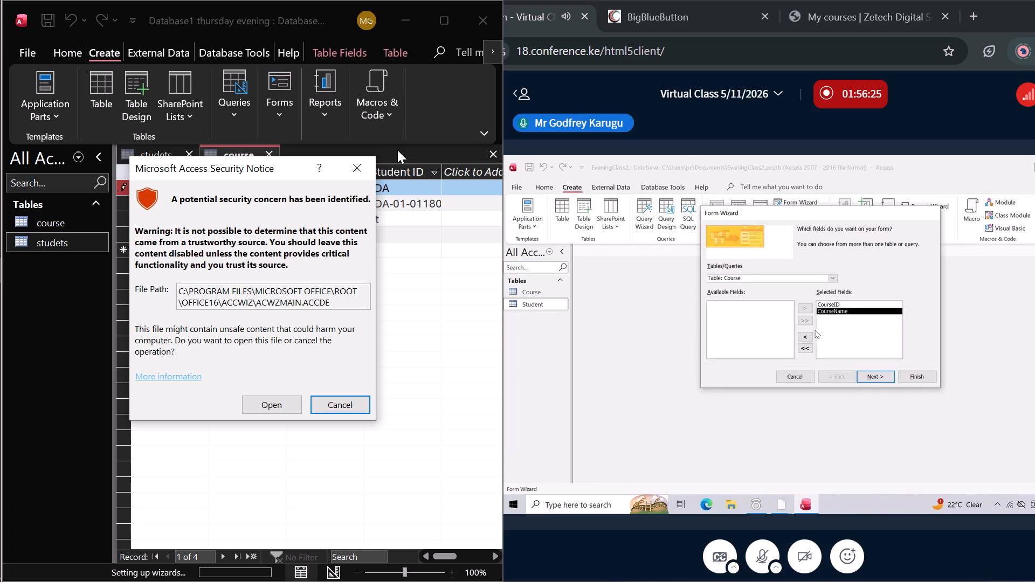
click(281, 397)
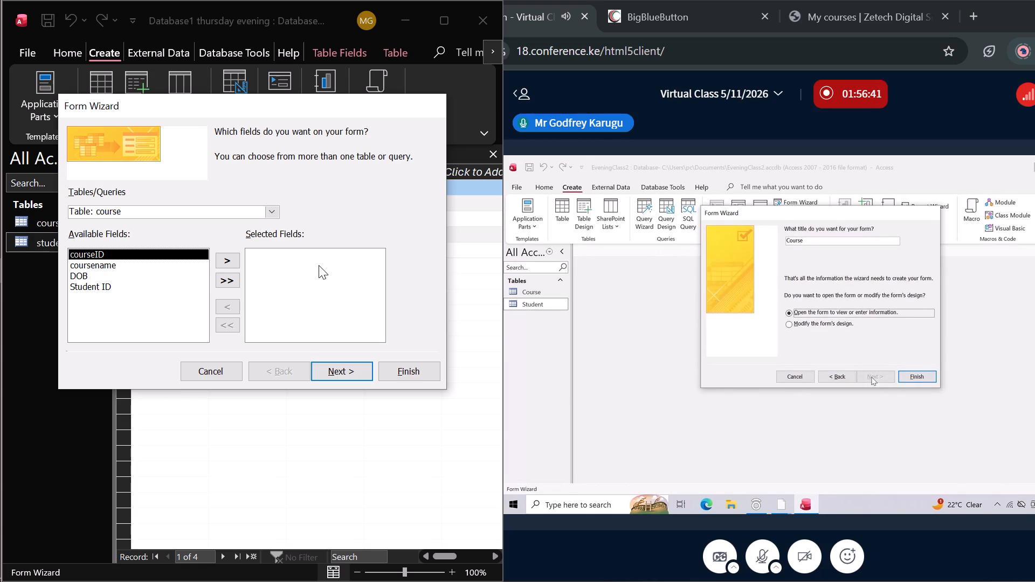
click(271, 210)
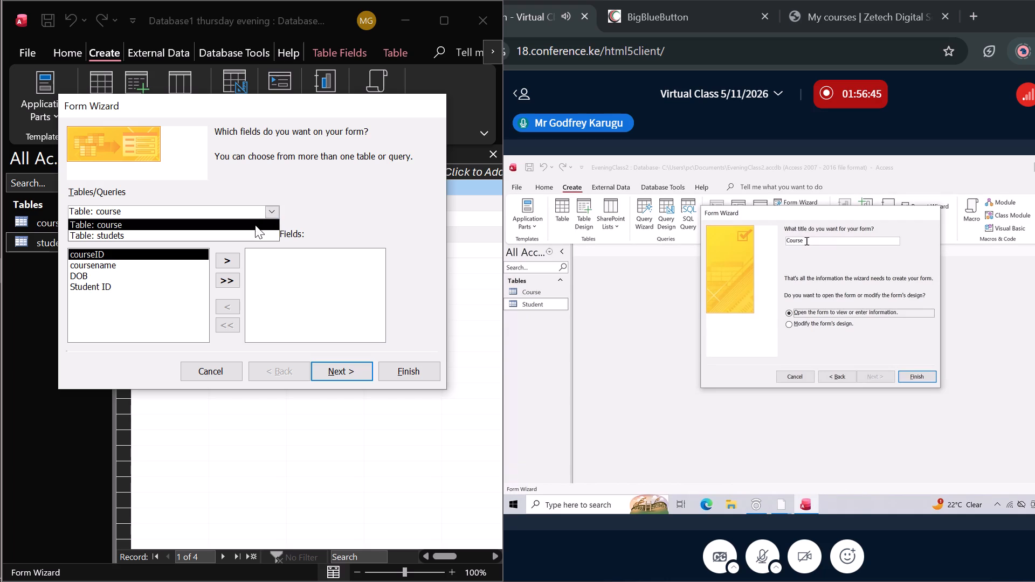
click(252, 231)
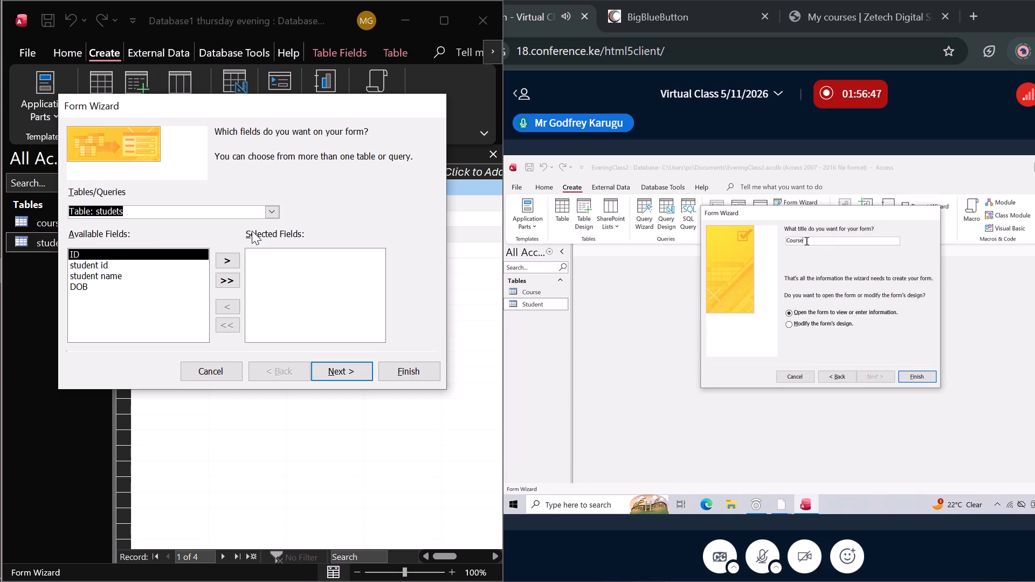
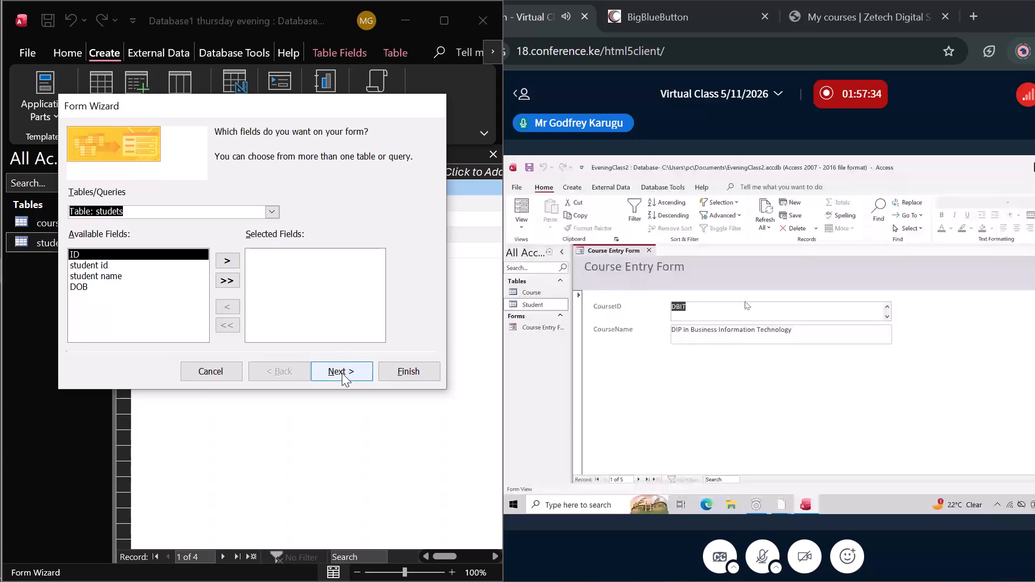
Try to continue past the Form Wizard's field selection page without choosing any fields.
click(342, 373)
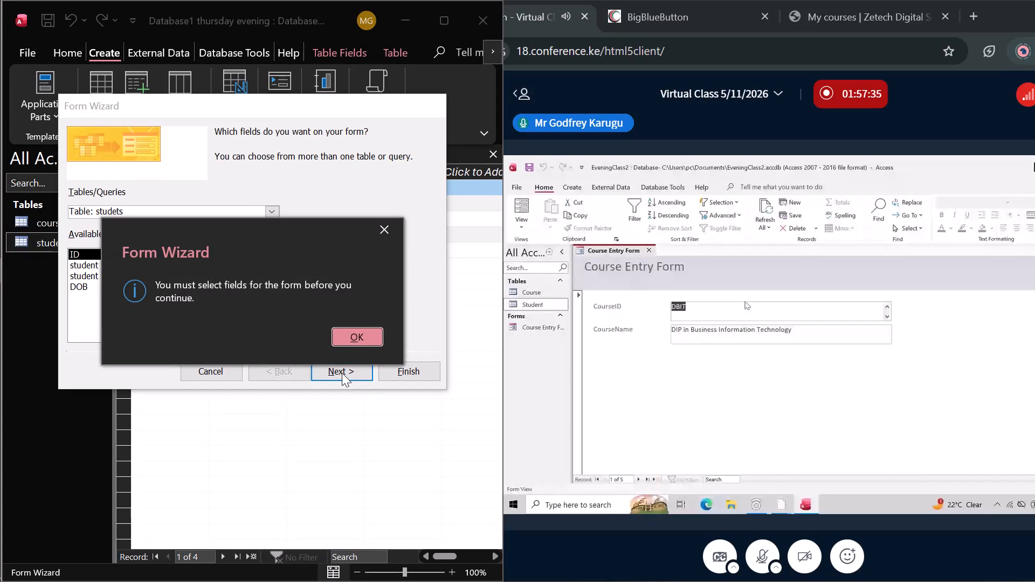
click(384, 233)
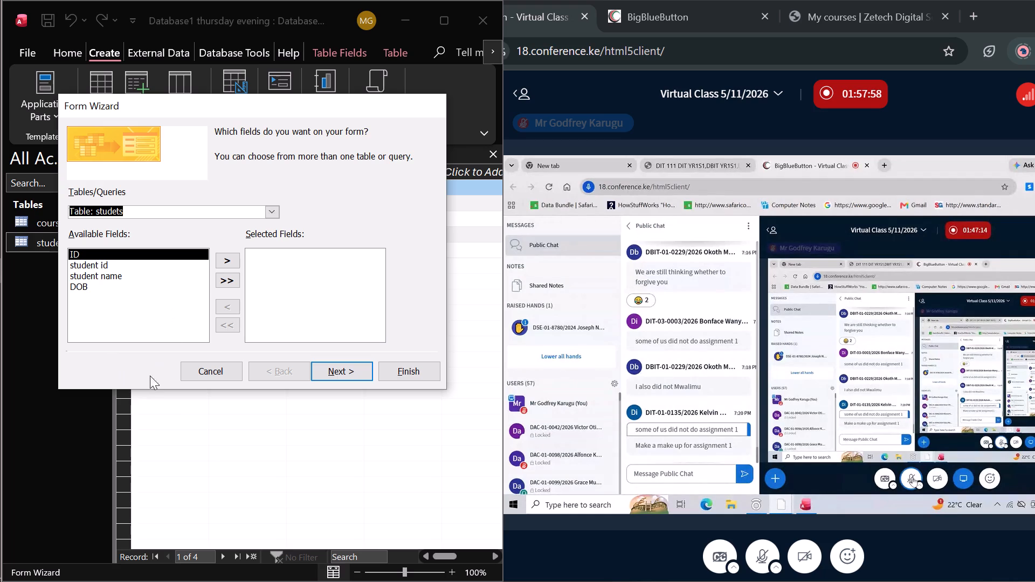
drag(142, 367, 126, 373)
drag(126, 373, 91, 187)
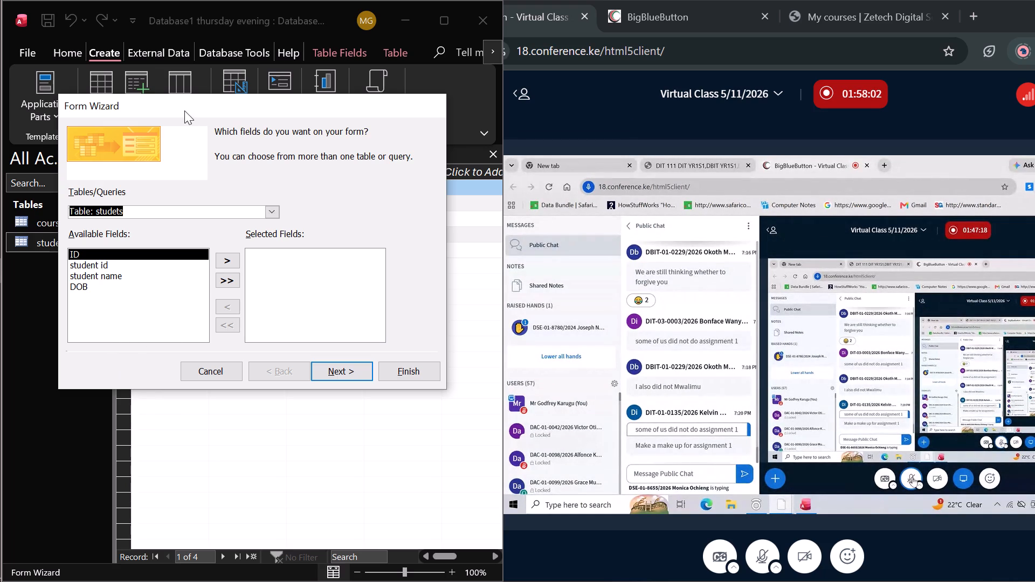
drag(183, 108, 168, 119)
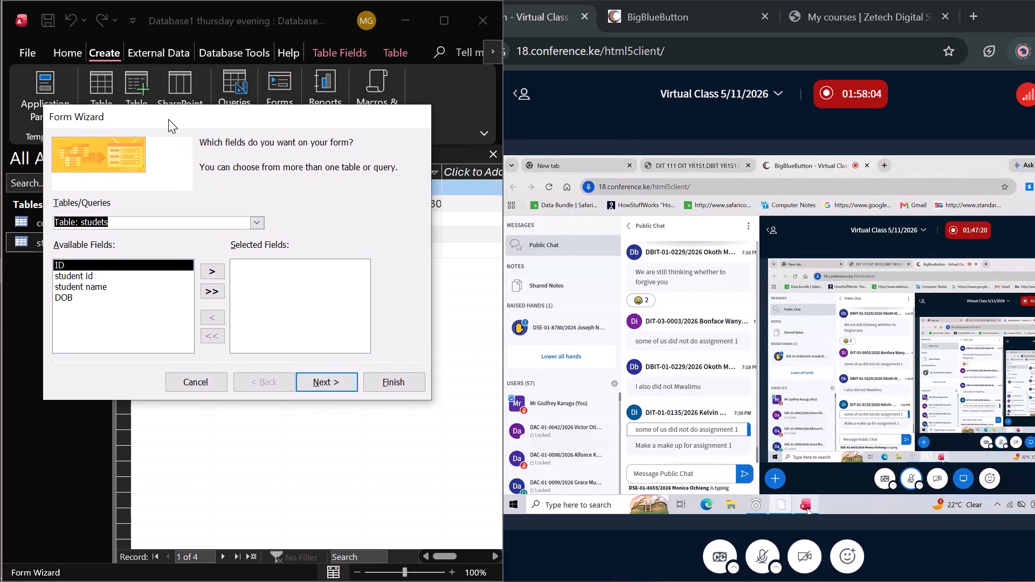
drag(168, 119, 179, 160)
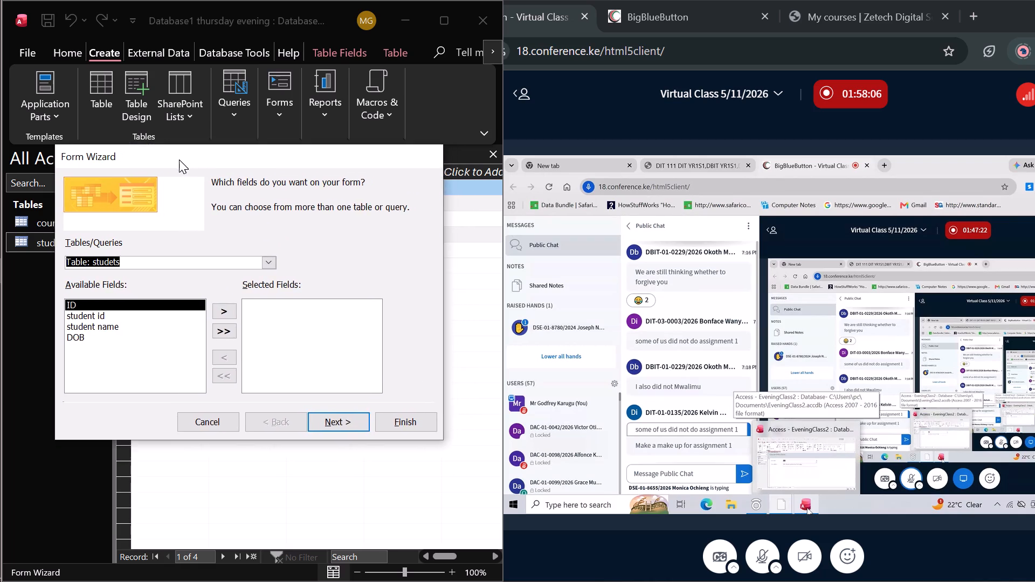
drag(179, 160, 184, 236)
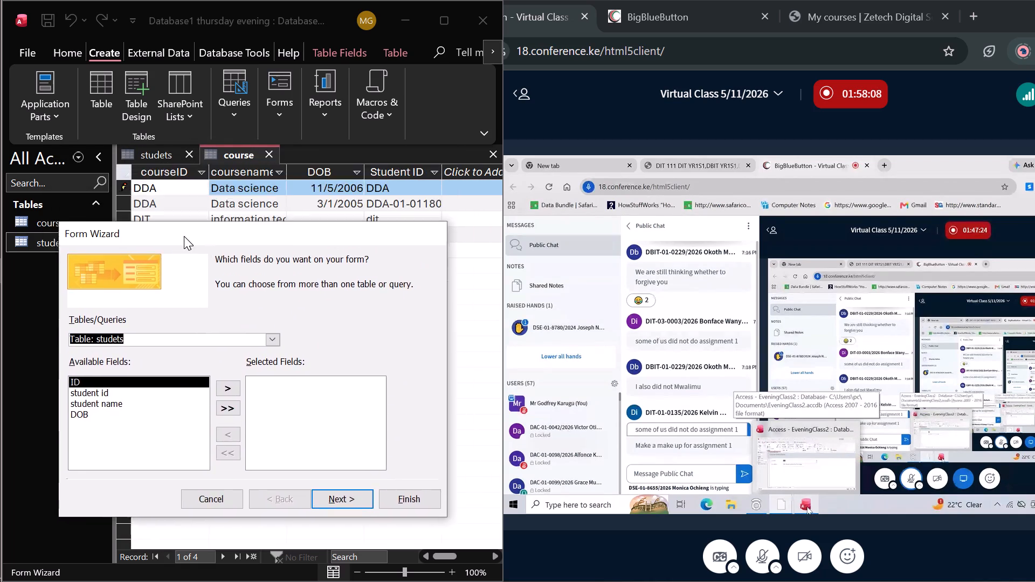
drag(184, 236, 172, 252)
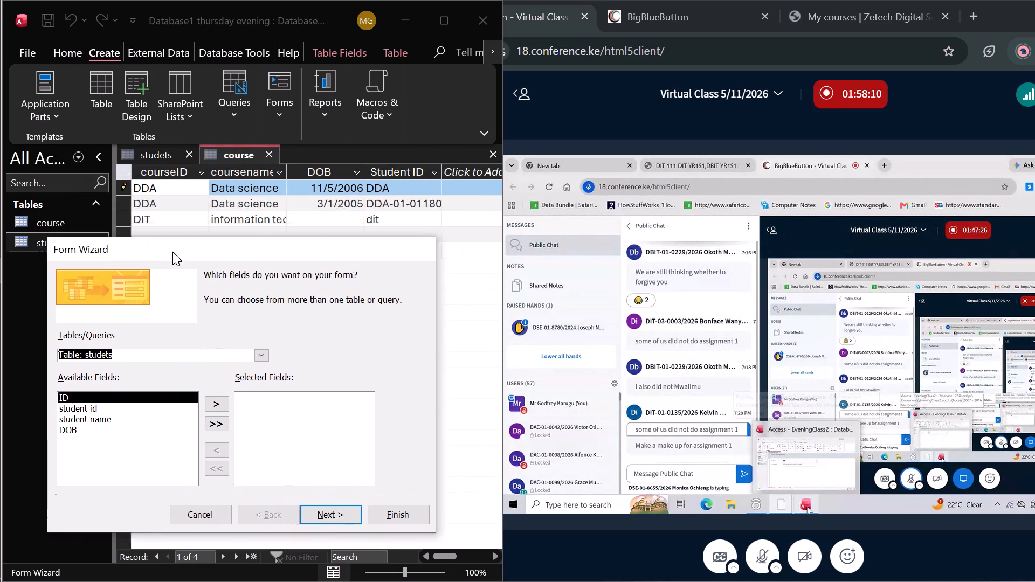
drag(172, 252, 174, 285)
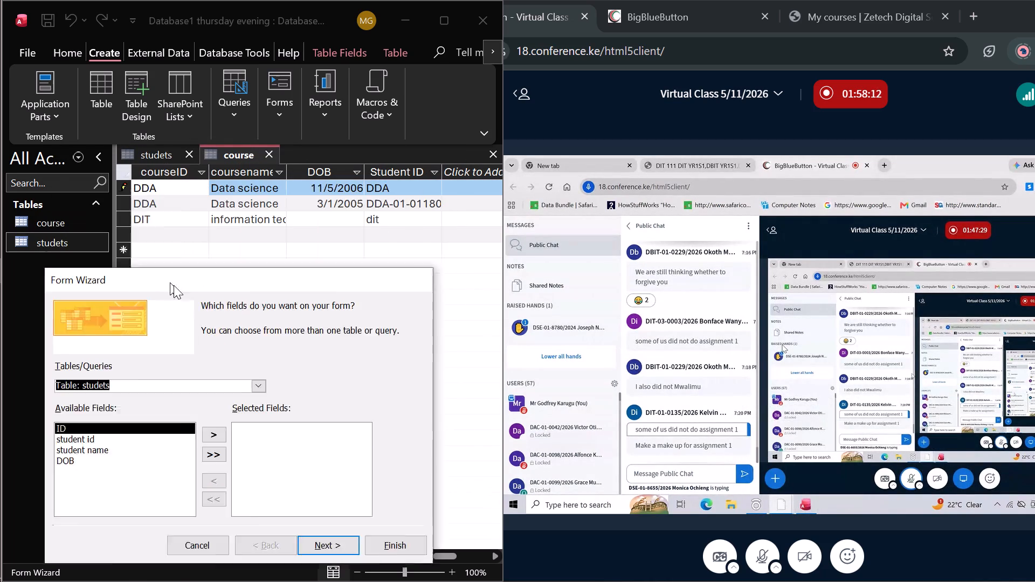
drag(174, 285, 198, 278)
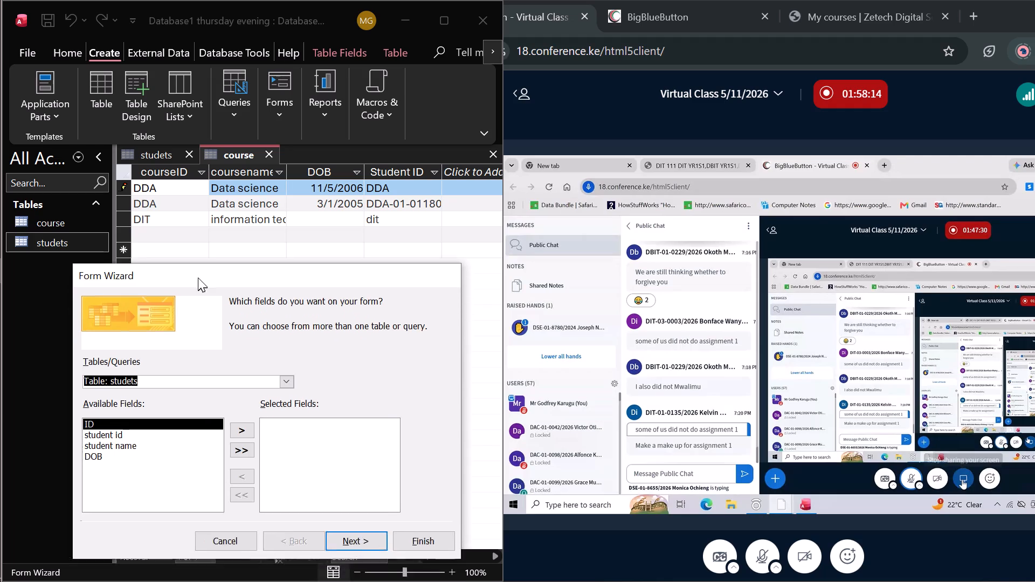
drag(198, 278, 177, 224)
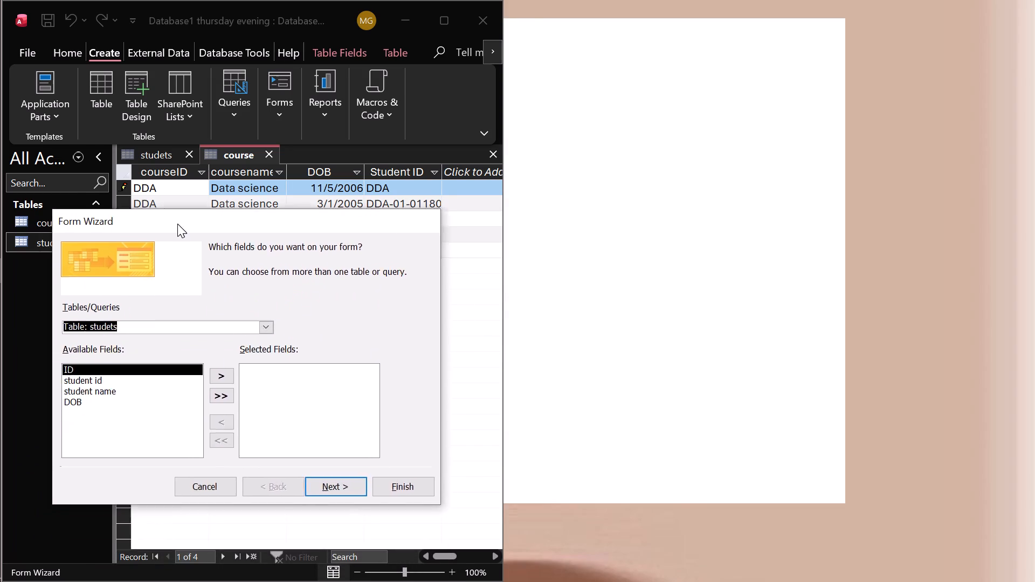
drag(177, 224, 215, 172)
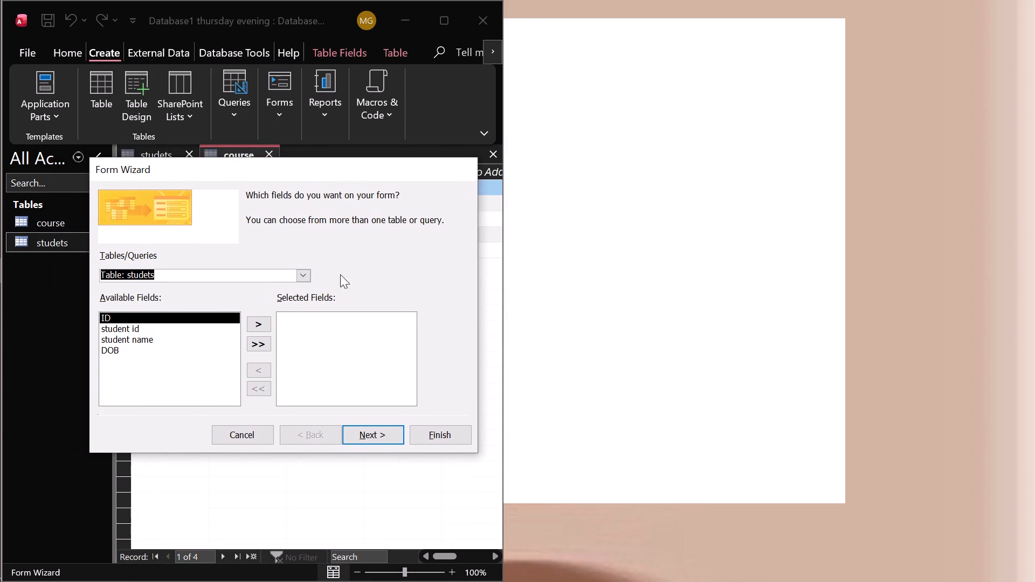
Unsnap the Access database window from the screen edge and bring the virtual class browser window back up.
click(534, 508)
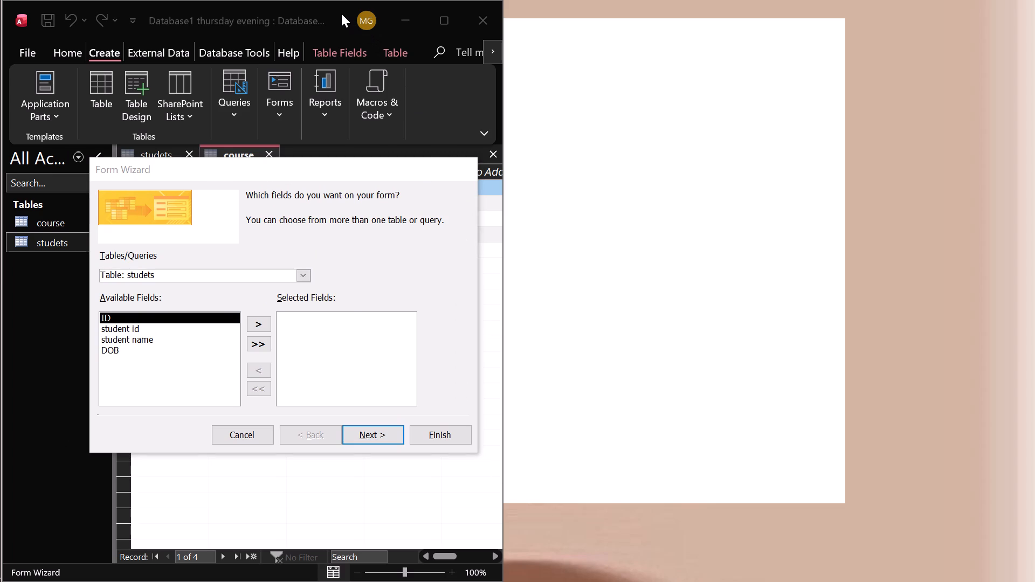
drag(341, 13, 390, 59)
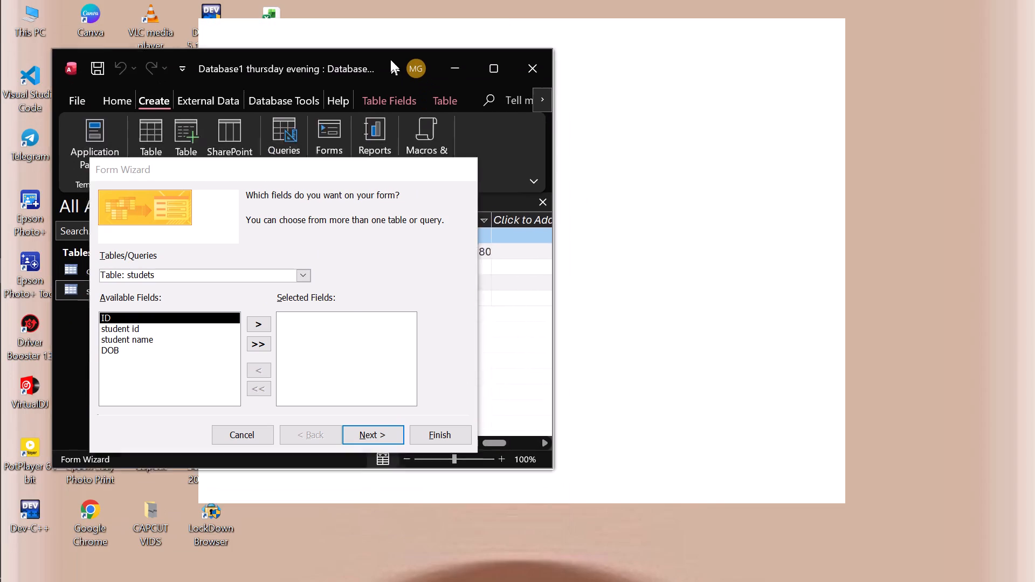
drag(390, 59, 340, 29)
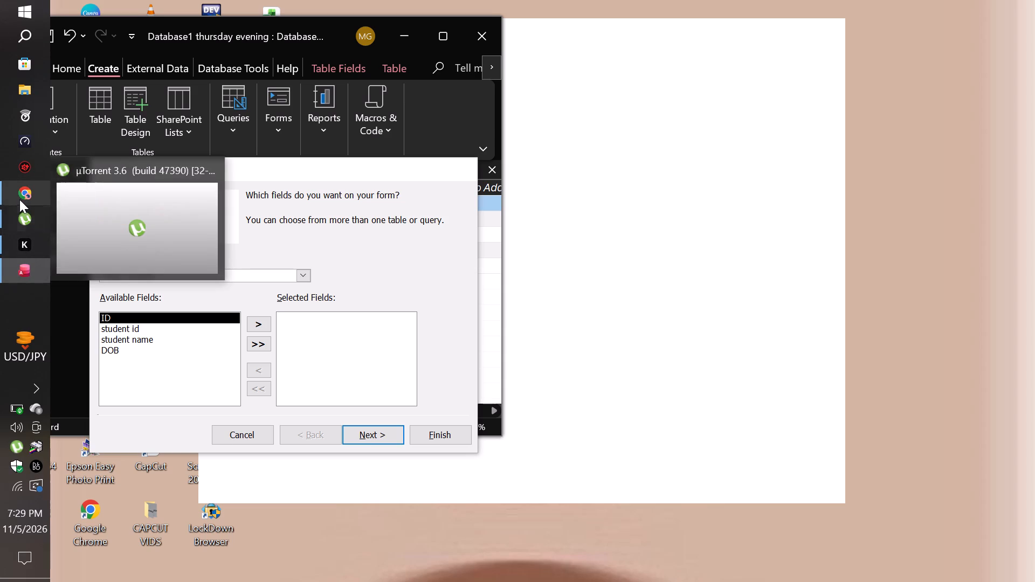
click(156, 225)
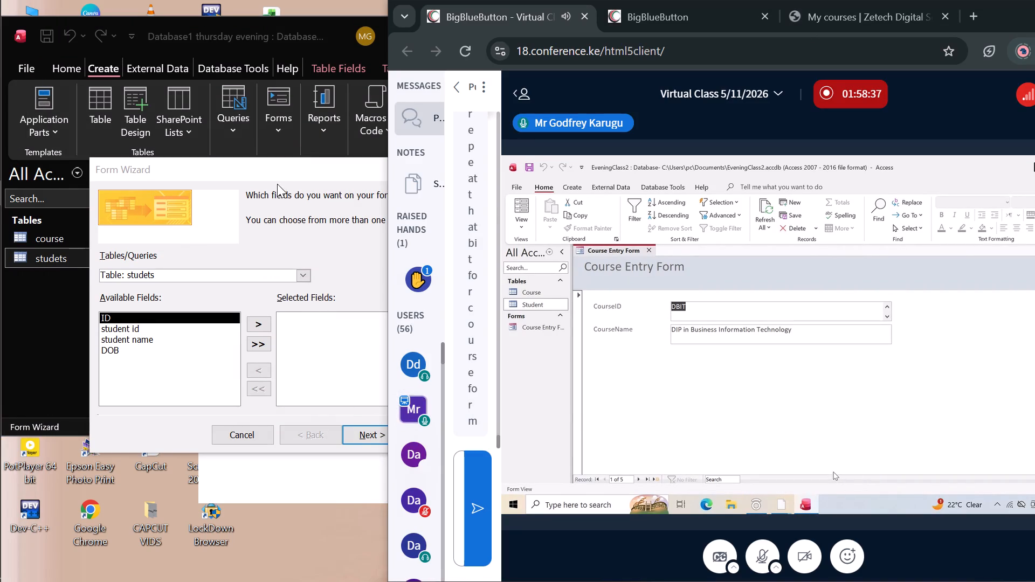
Switch to Access and move the Form Wizard dialog clear of the shared screen in the virtual class.
click(268, 168)
drag(268, 168, 211, 104)
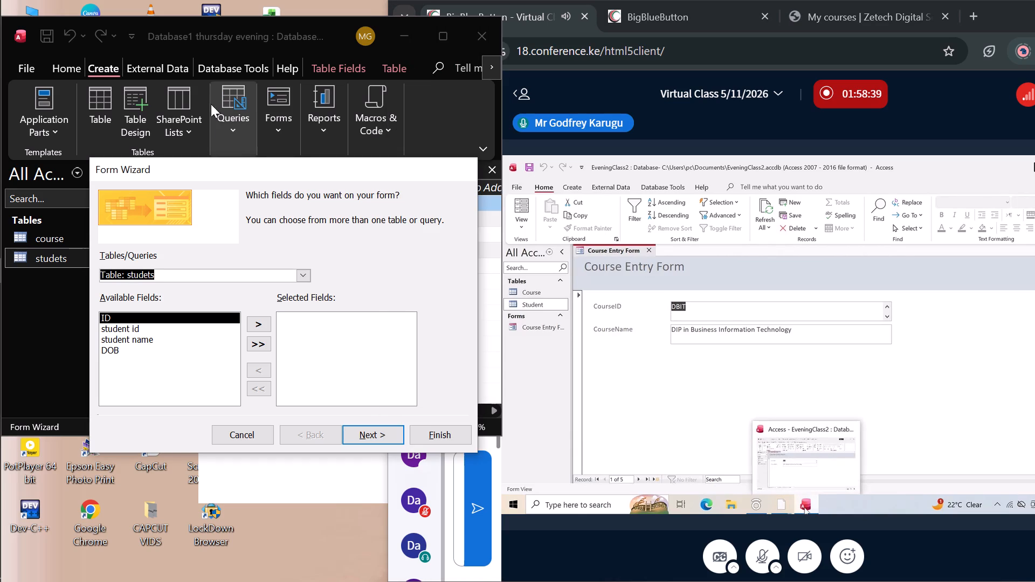
drag(211, 104, 233, 162)
drag(233, 162, 149, 85)
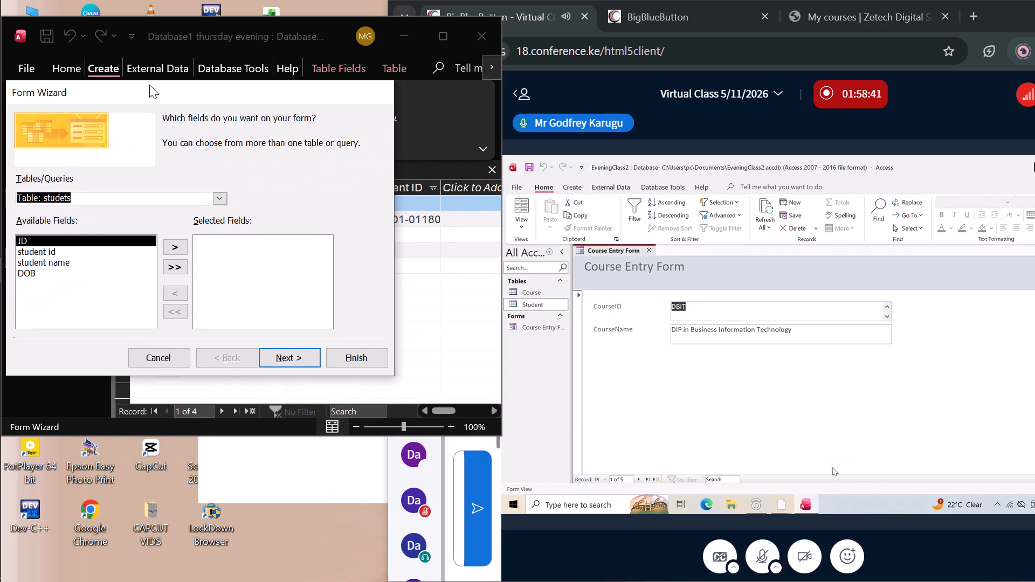
Switch to the virtual class in Chrome to watch the Course Entry Form demonstration.
click(588, 360)
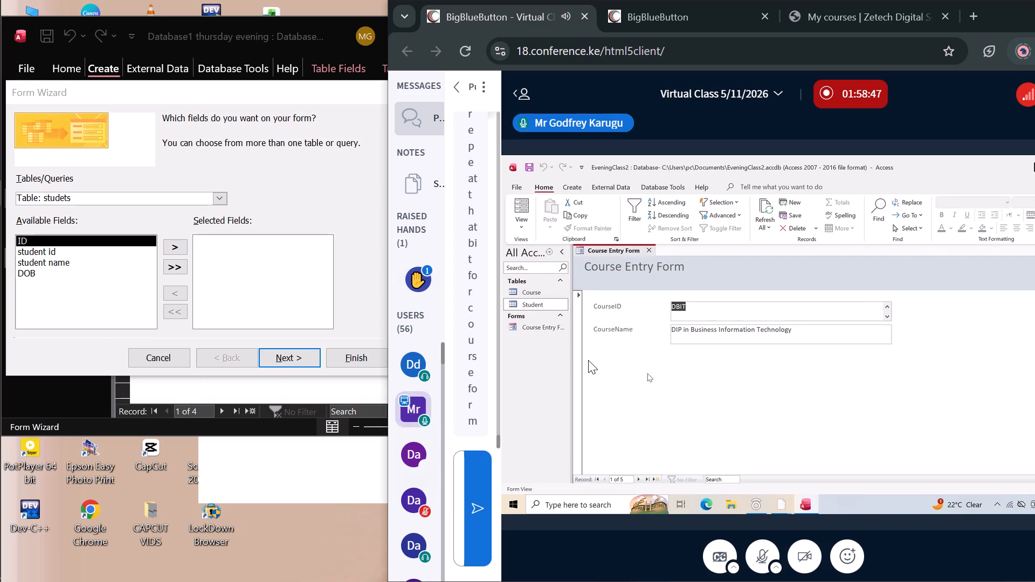
click(588, 360)
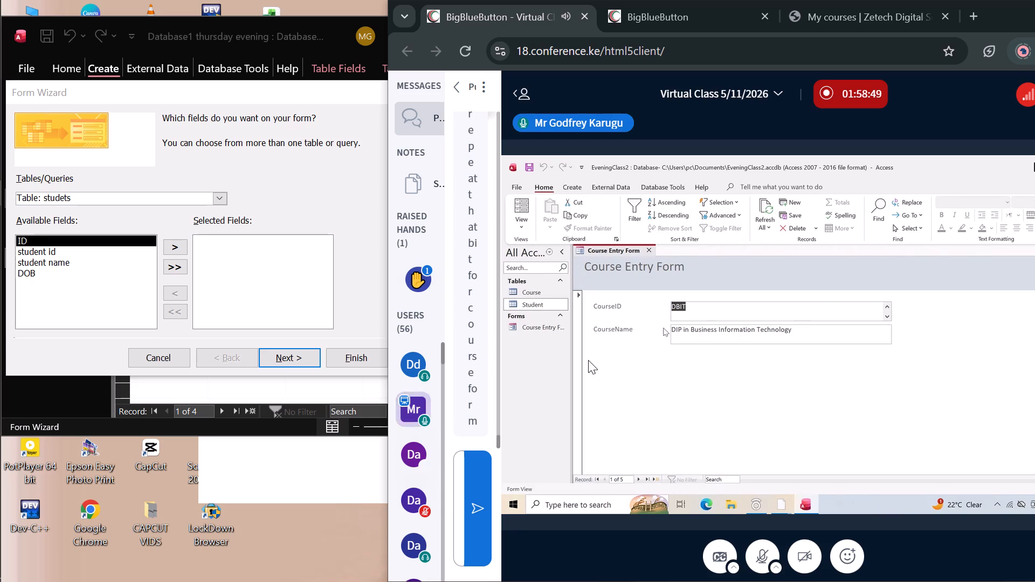
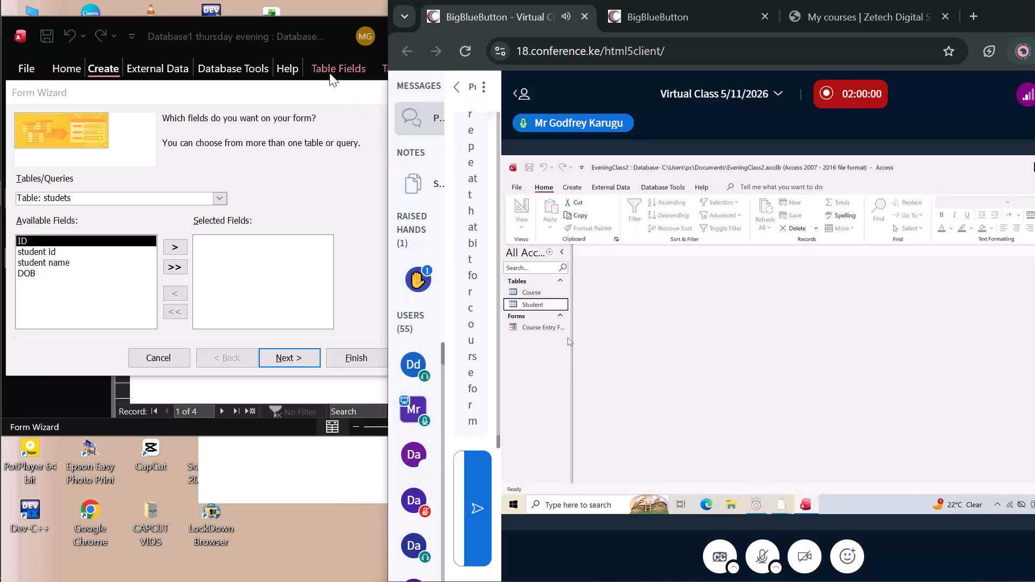
Switch to Access, restart the Form Wizard, choose the studets table as the source and add all of its fields to the form.
click(288, 31)
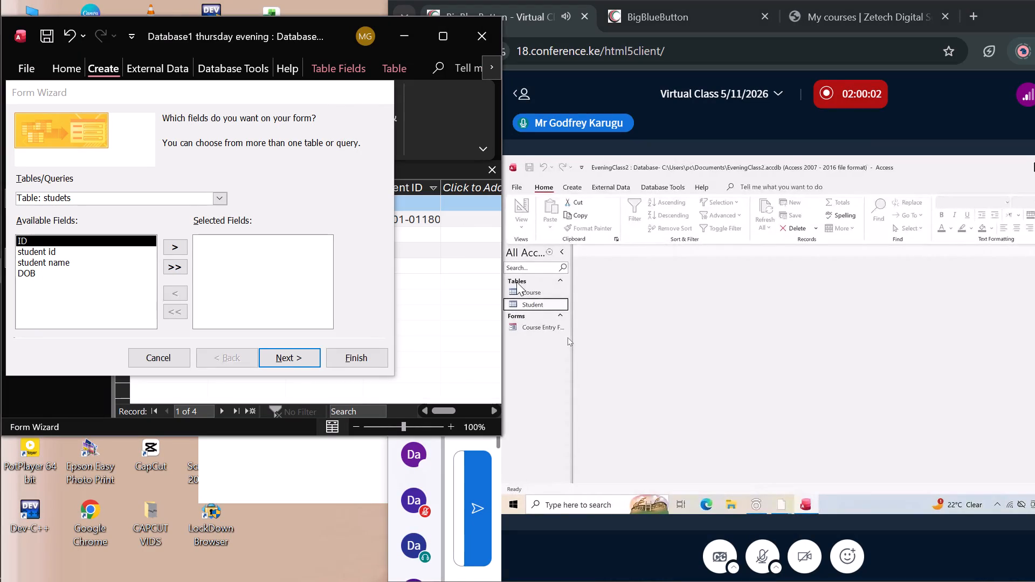
click(177, 353)
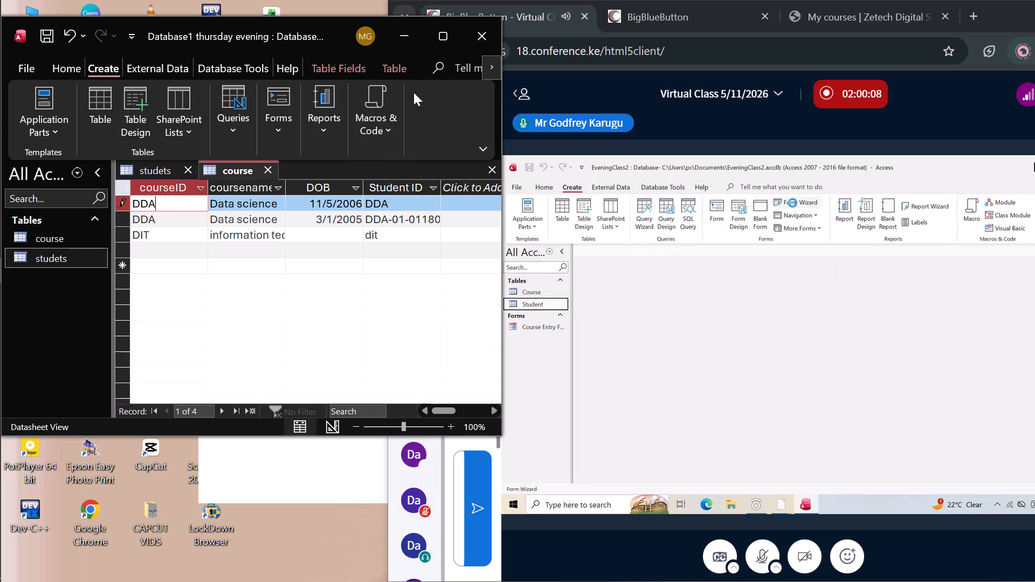
click(286, 109)
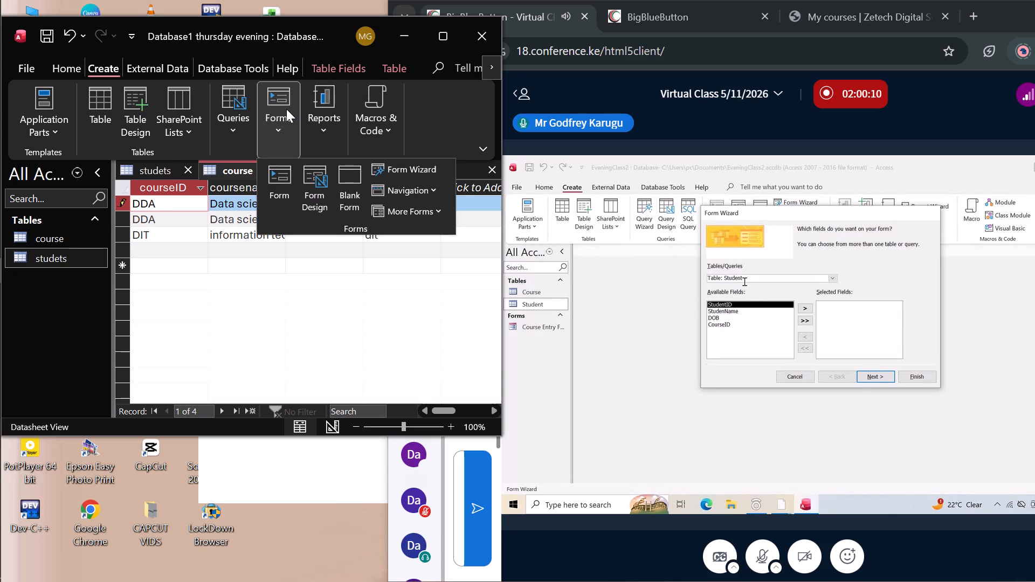
click(378, 161)
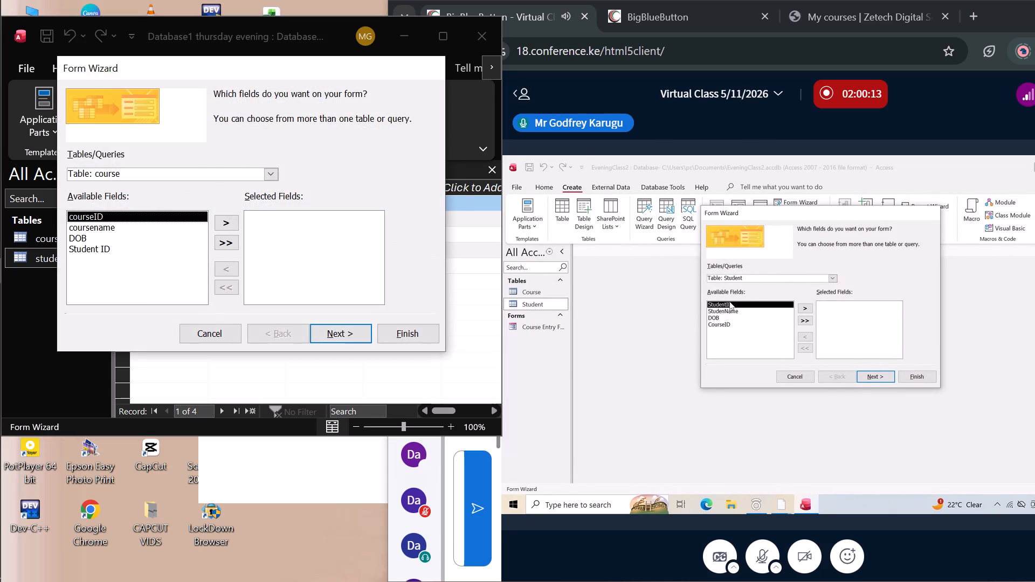
click(268, 172)
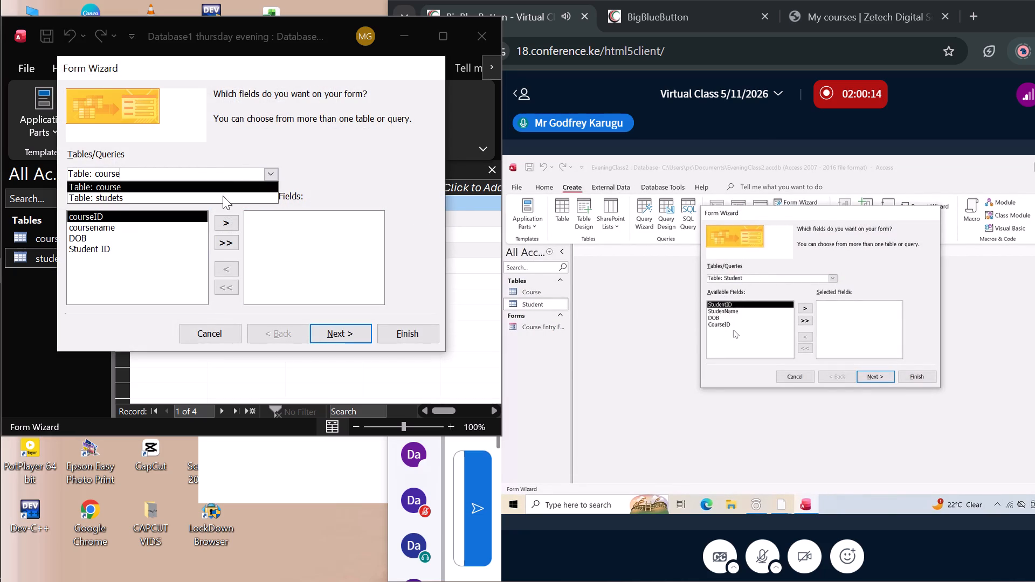
click(213, 205)
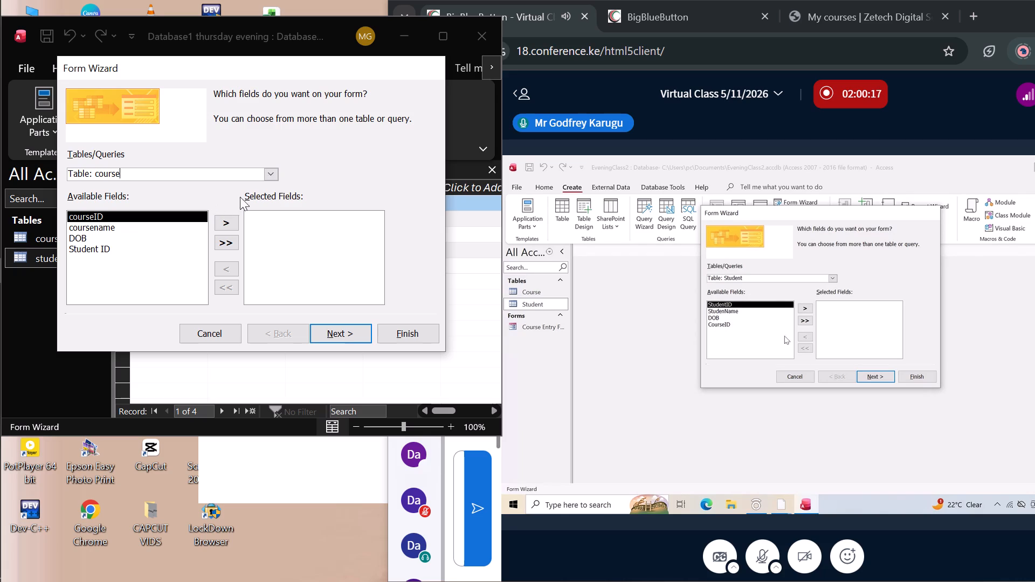
click(270, 164)
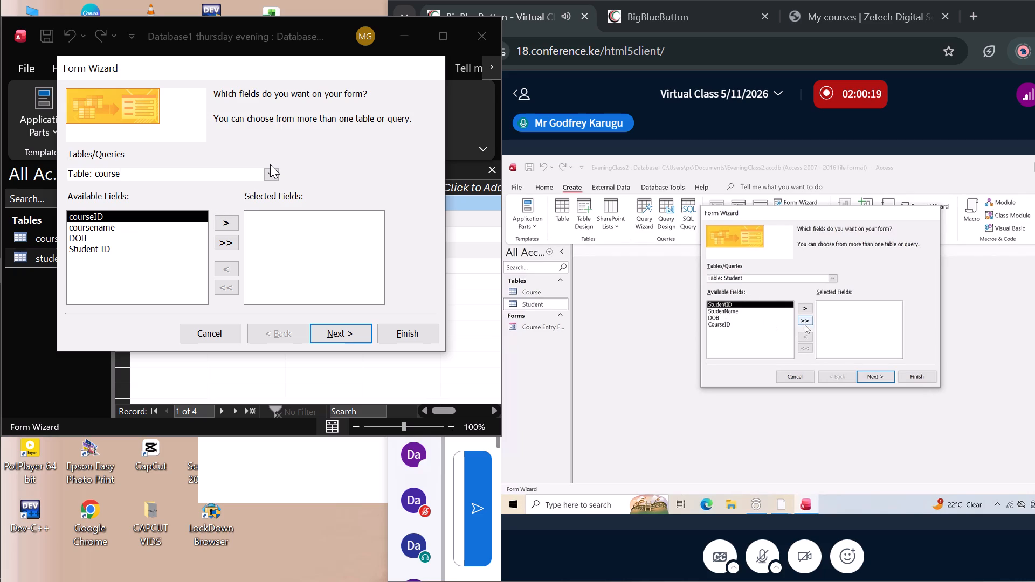
click(268, 175)
click(228, 196)
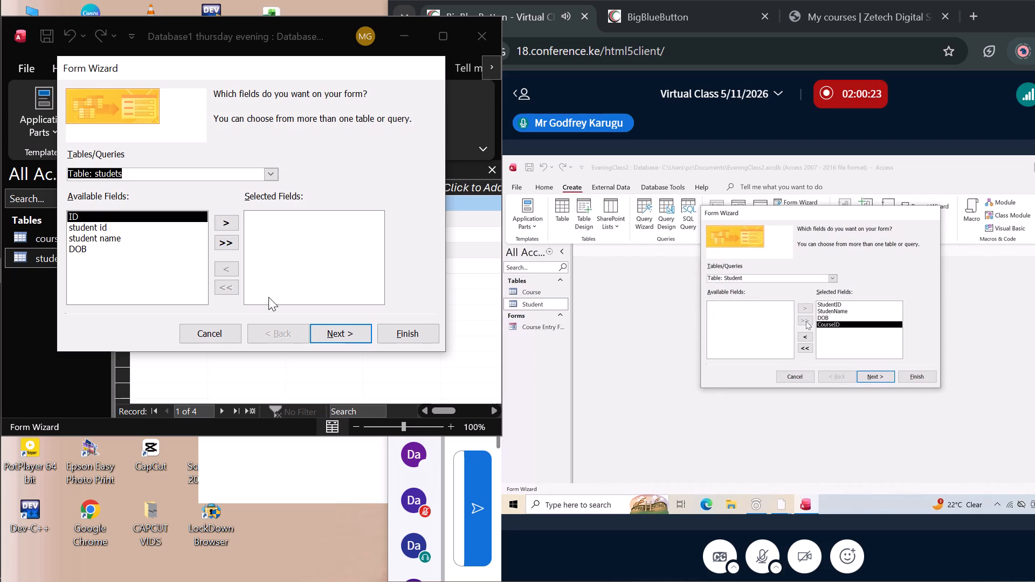
click(222, 240)
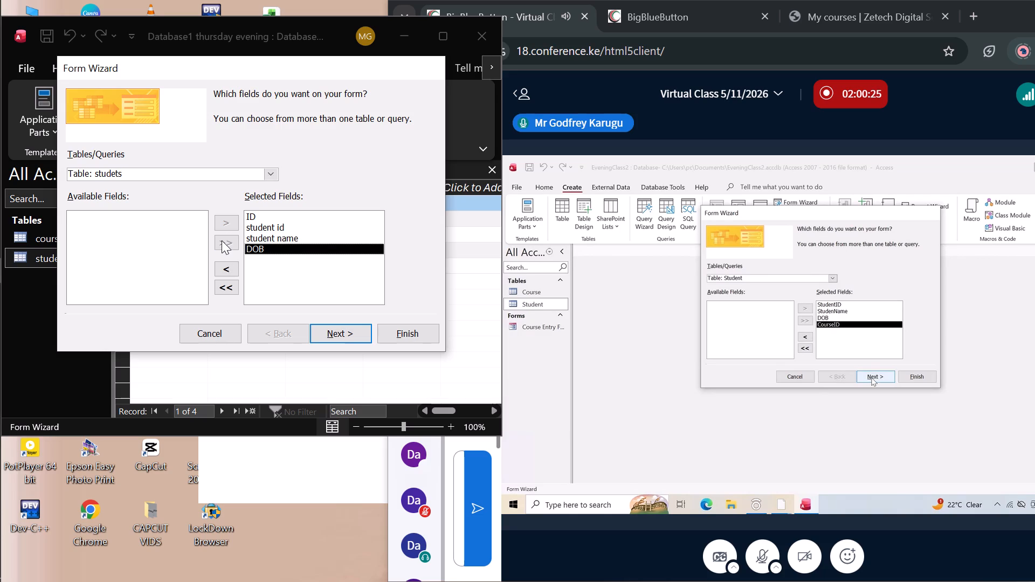
Keep the Columnar layout, title the form "studets entry form", and finish the wizard with the form set to open for viewing.
click(346, 327)
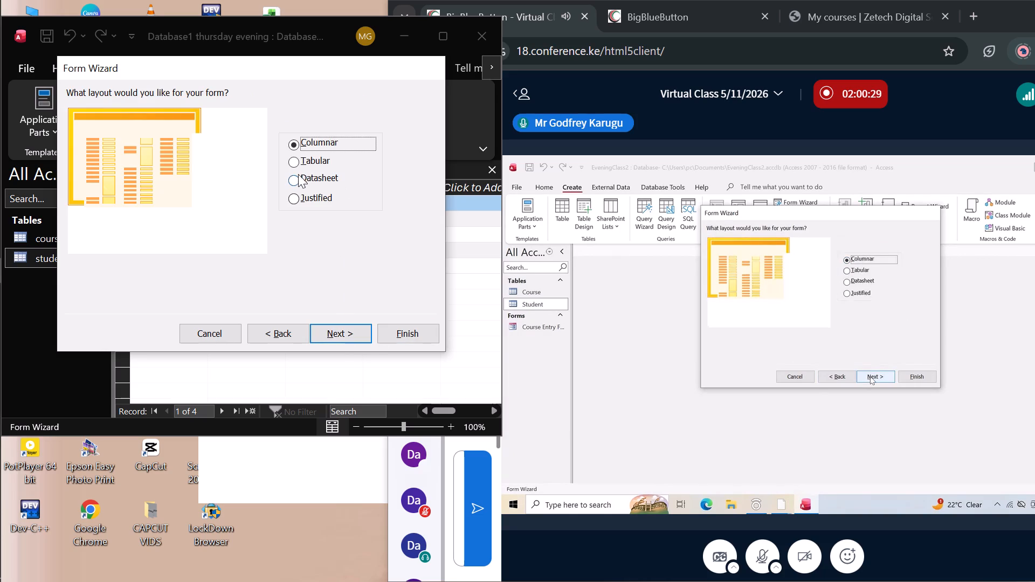
click(348, 329)
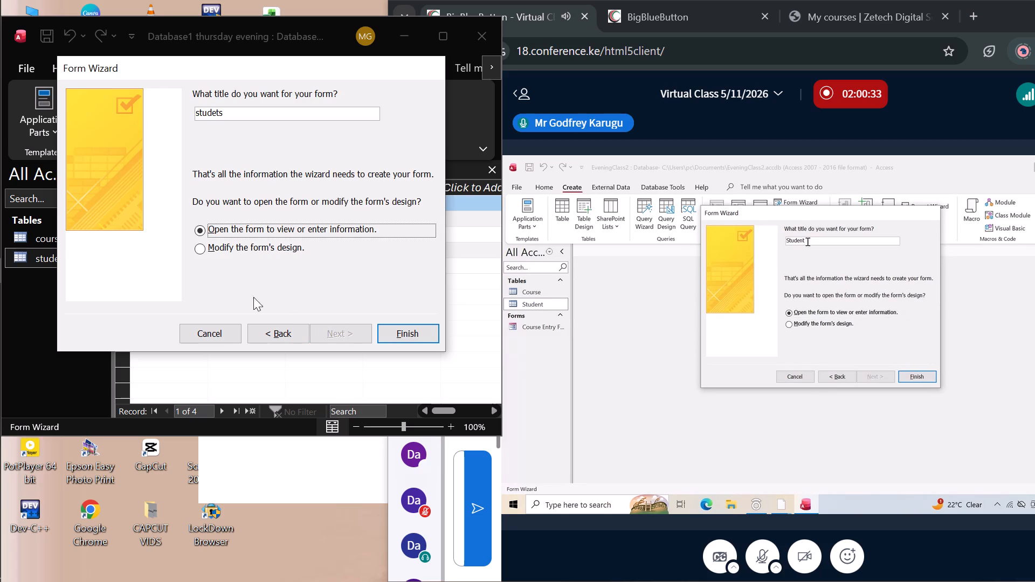
click(228, 105)
click(233, 115)
key(space)
text(entry f)
key(o)
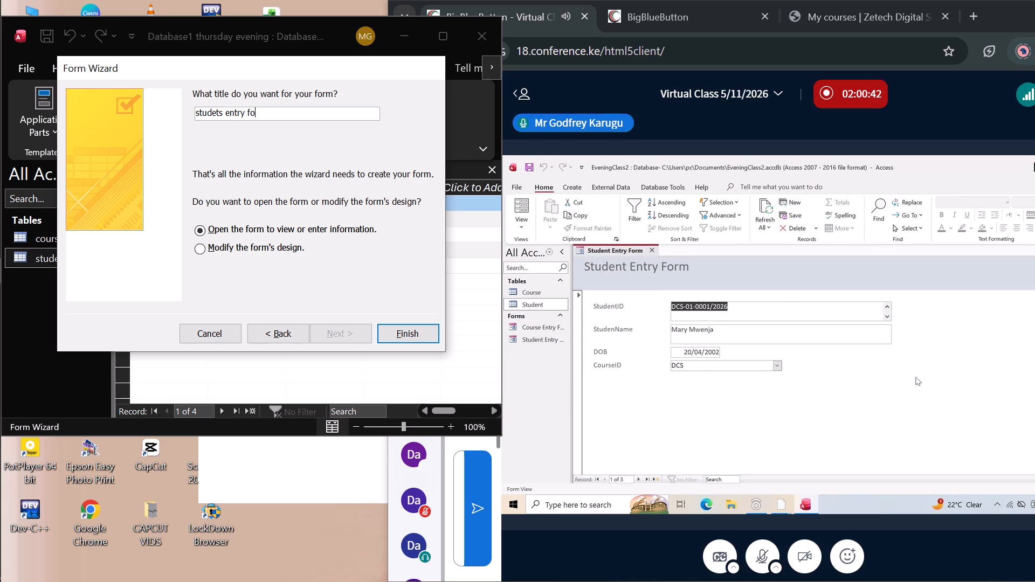
text(rm)
click(396, 332)
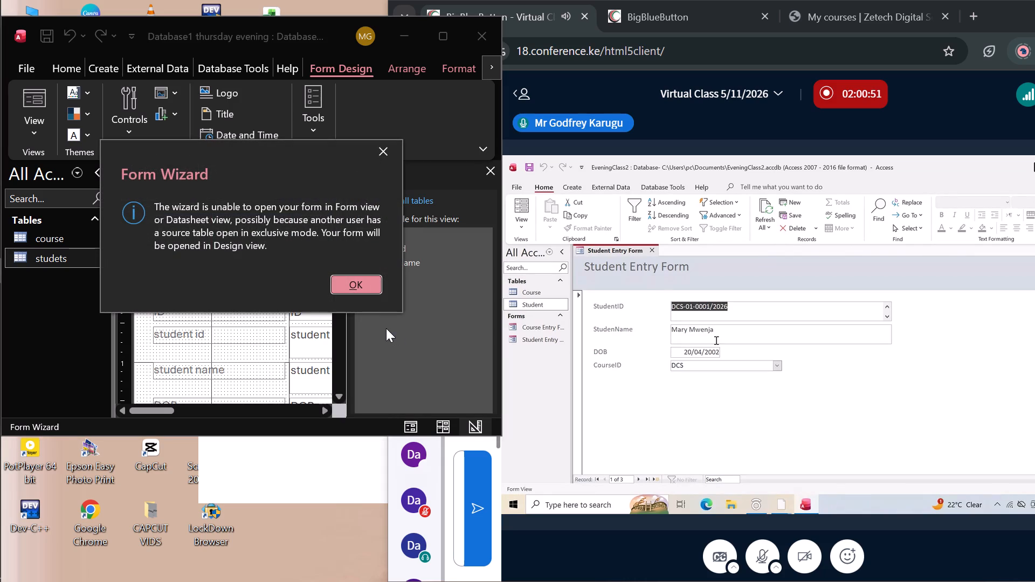
click(345, 282)
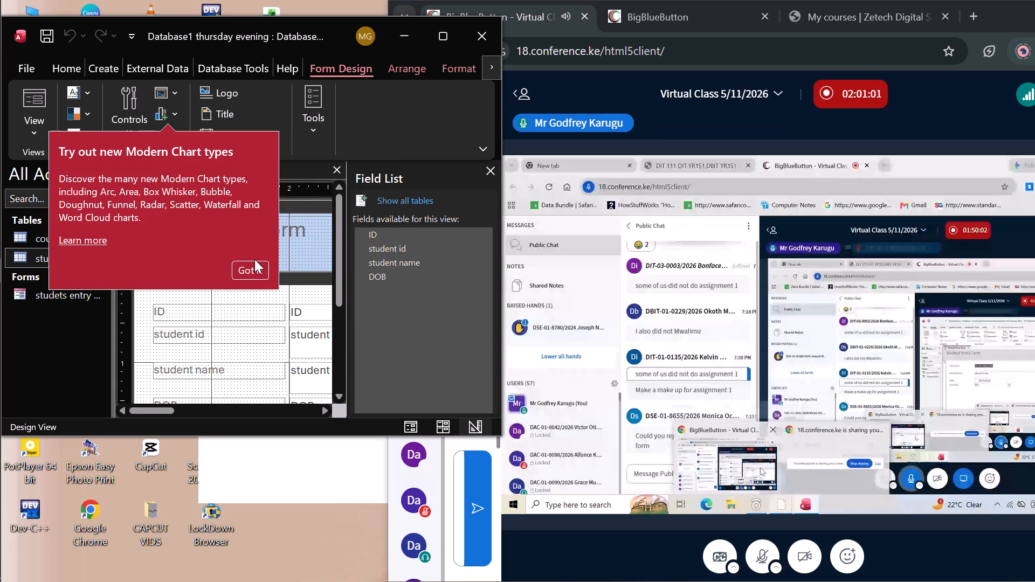
click(255, 261)
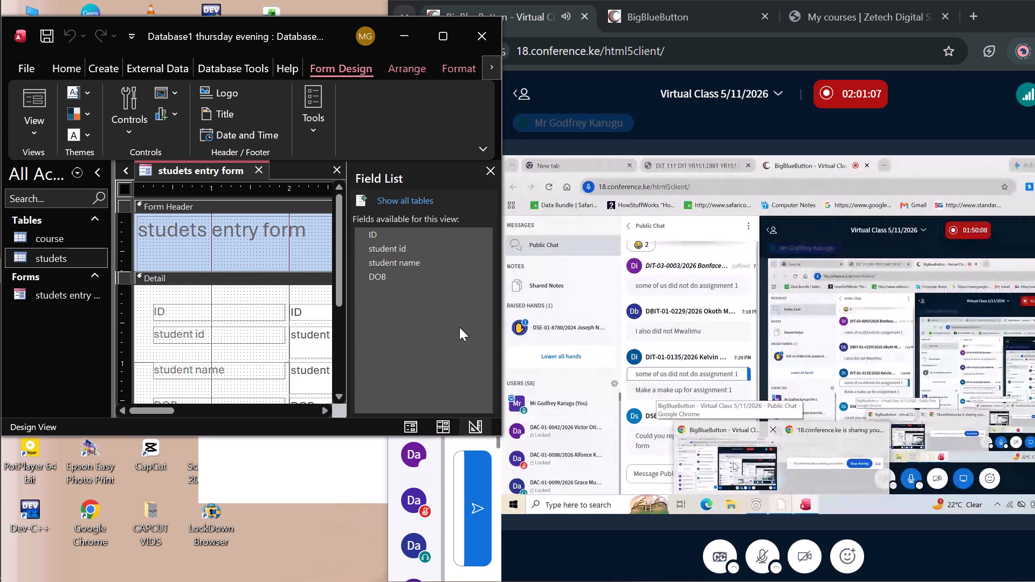
Narrow the Field List pane and extend the Access window's height to fit the whole form design.
drag(347, 186, 493, 301)
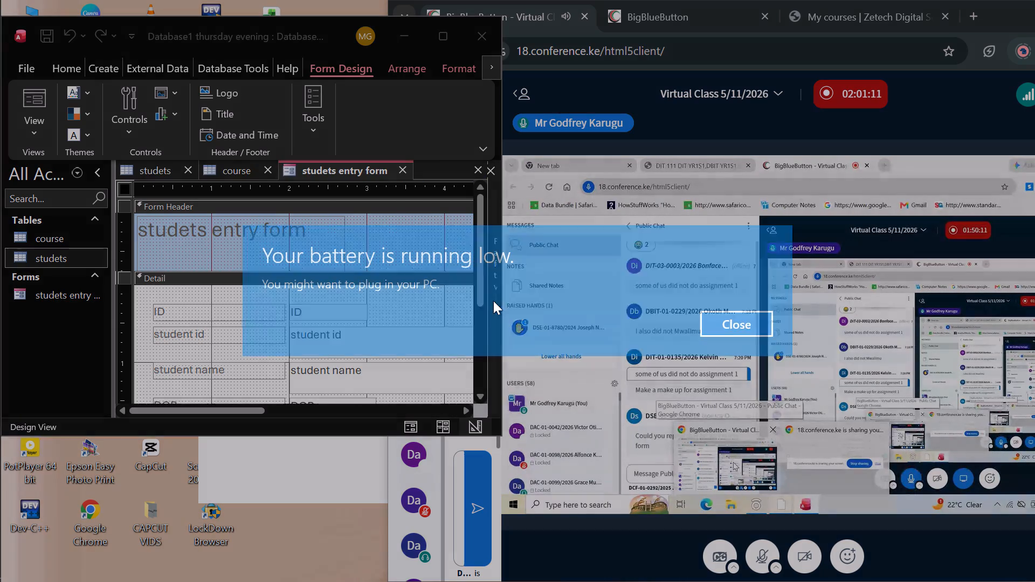
click(727, 332)
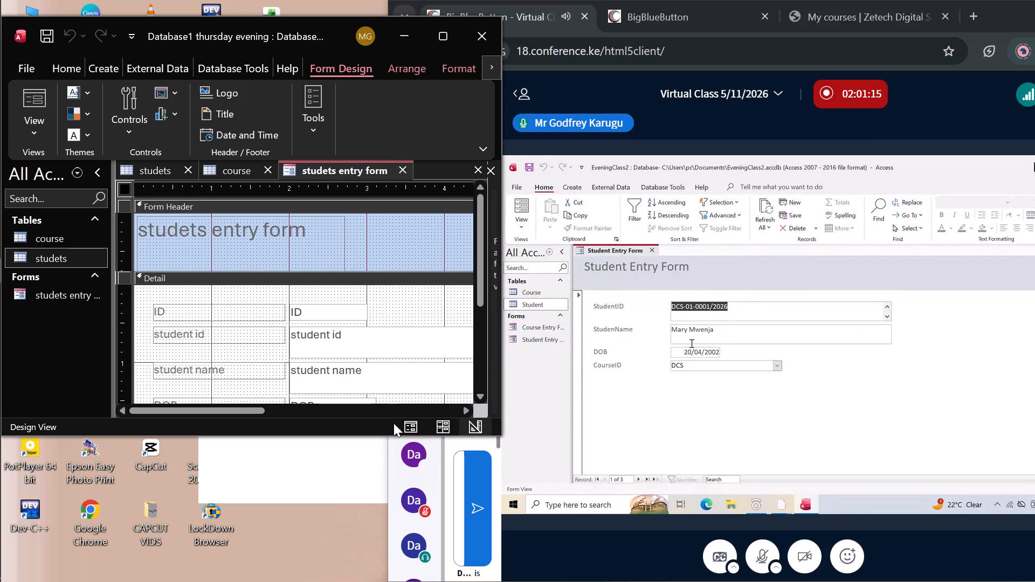
drag(390, 438, 411, 581)
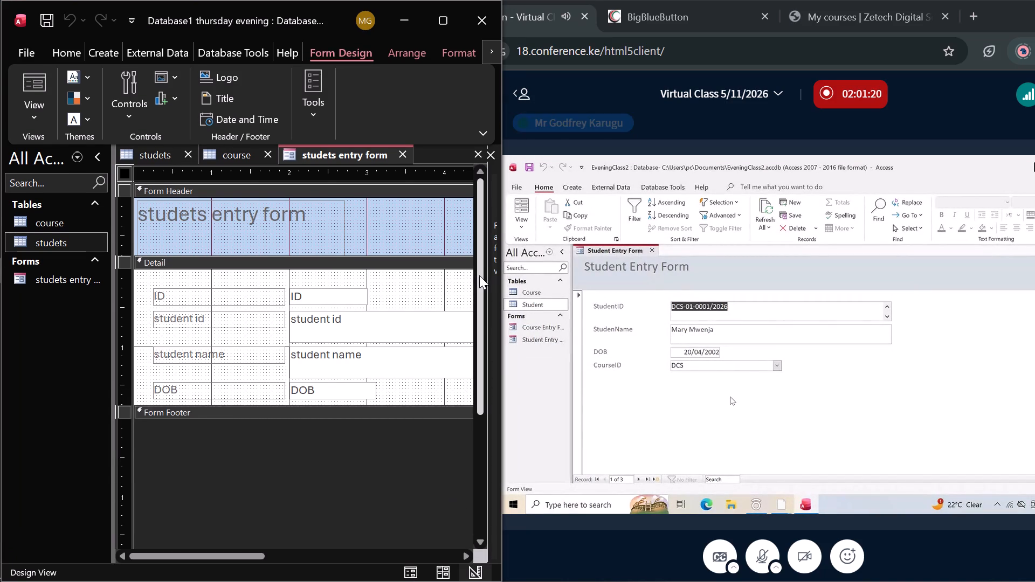
drag(479, 275, 478, 230)
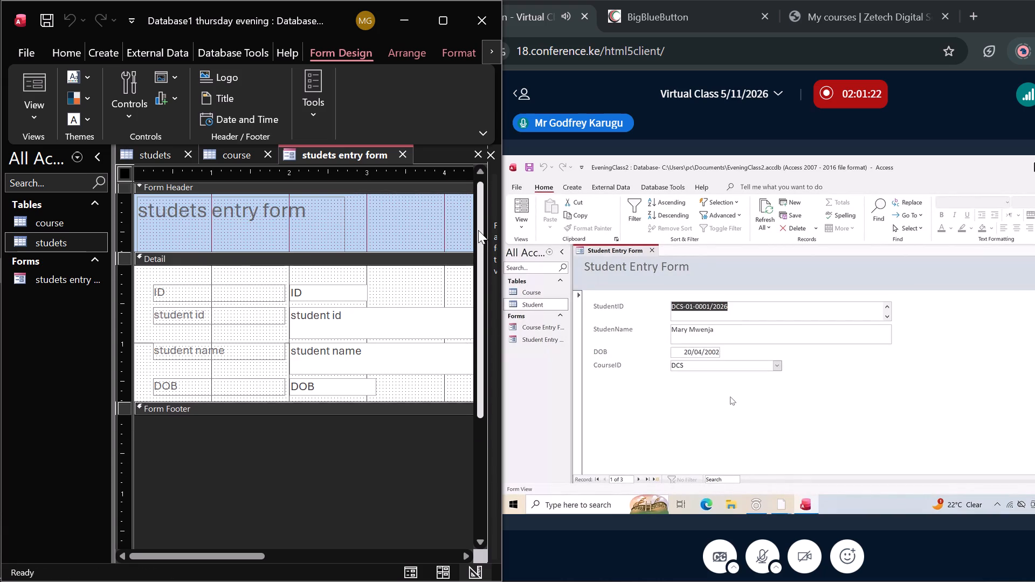
drag(478, 230, 458, 177)
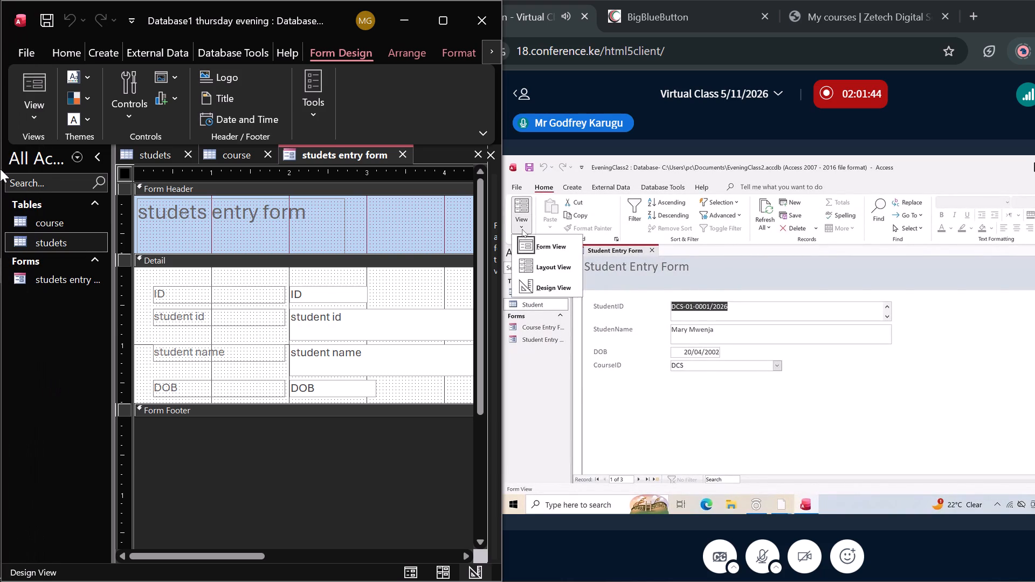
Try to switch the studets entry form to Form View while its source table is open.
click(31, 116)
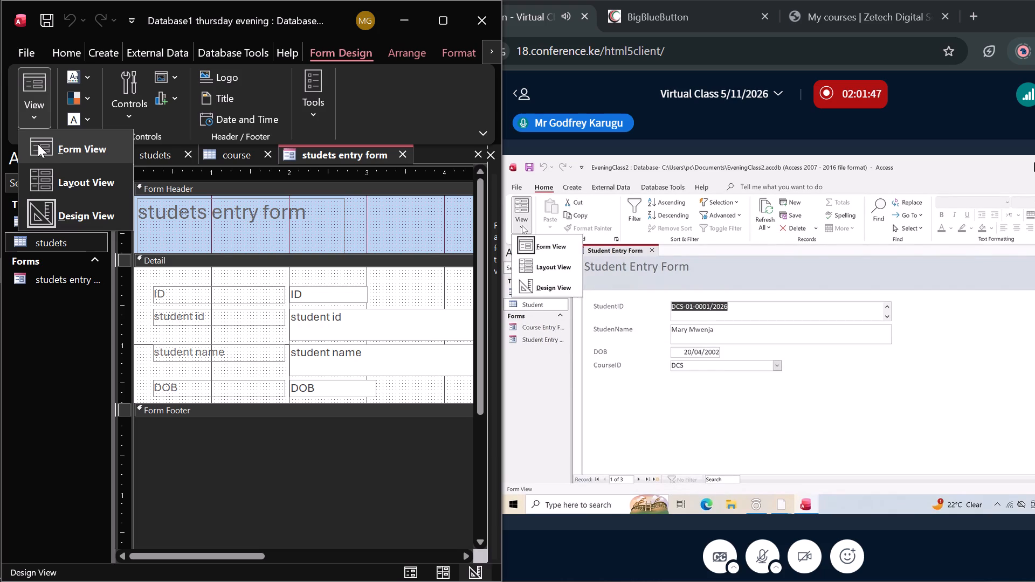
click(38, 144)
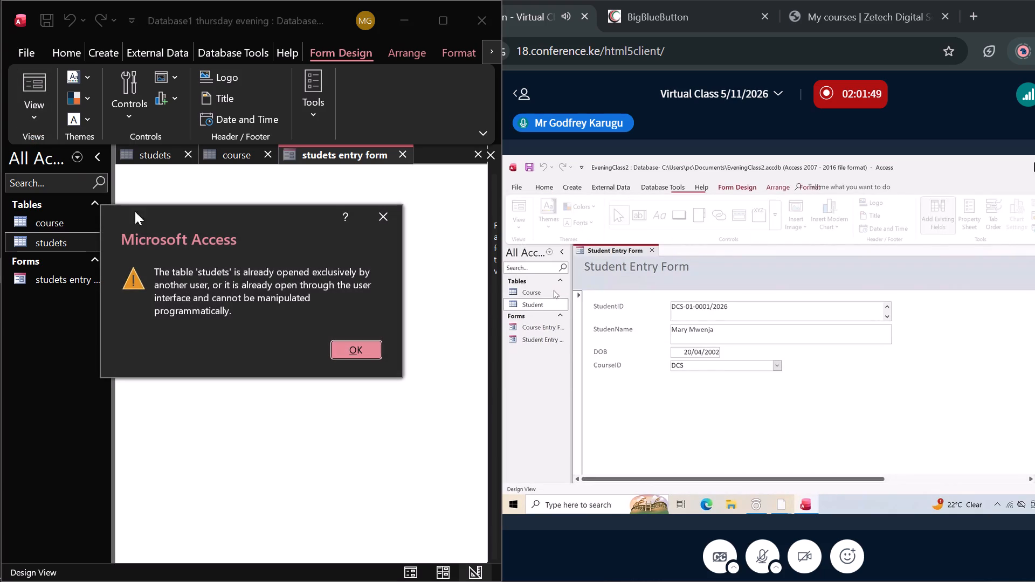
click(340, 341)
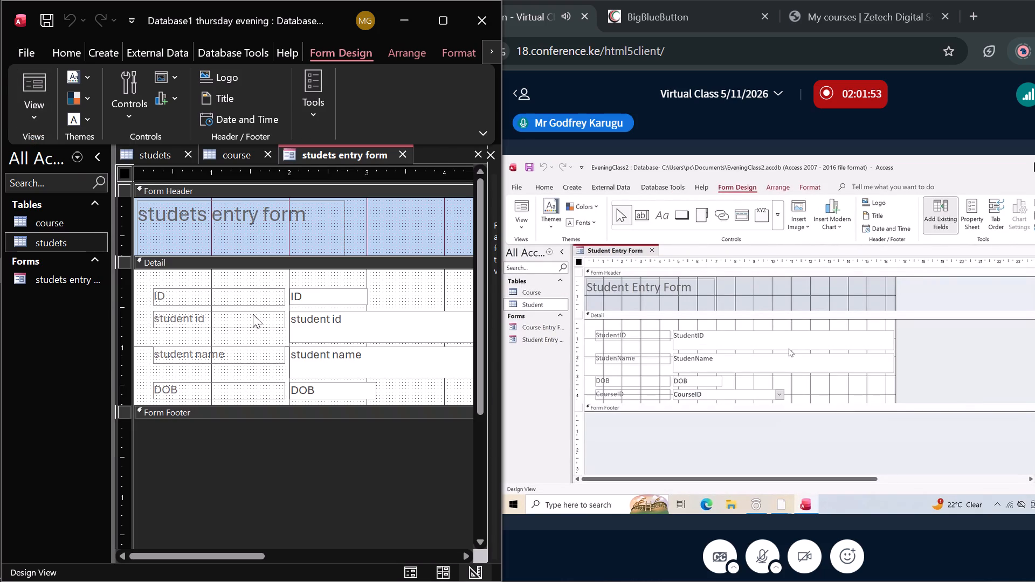
Close the open studets and course tables, discarding the unsaved record change in course.
click(190, 155)
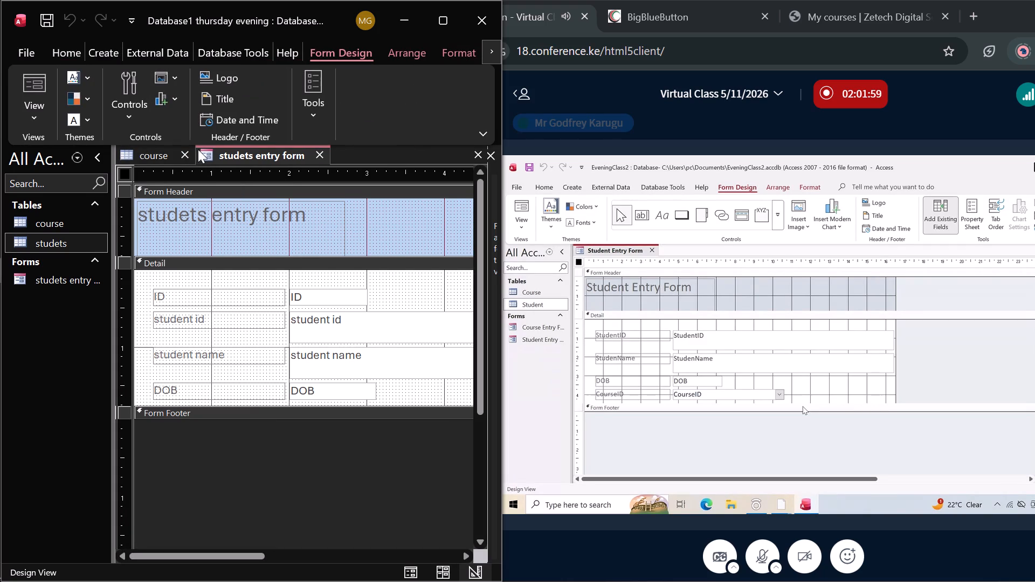
click(183, 155)
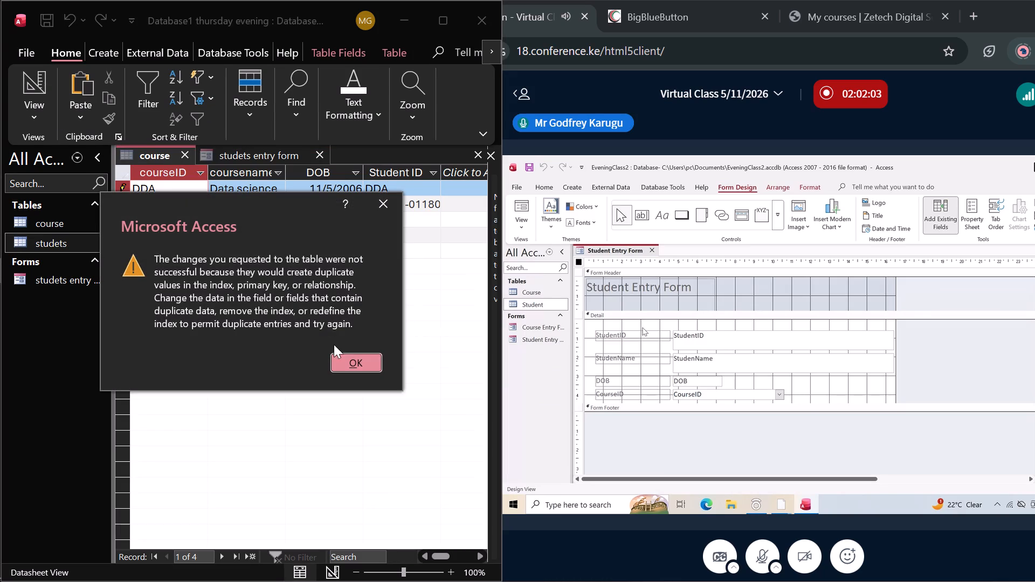
click(342, 359)
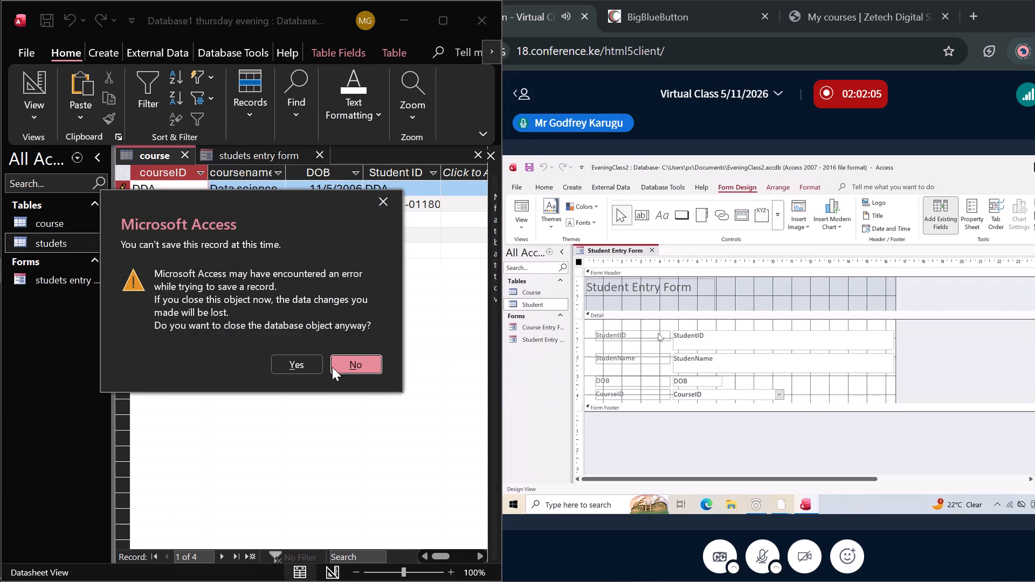
click(320, 365)
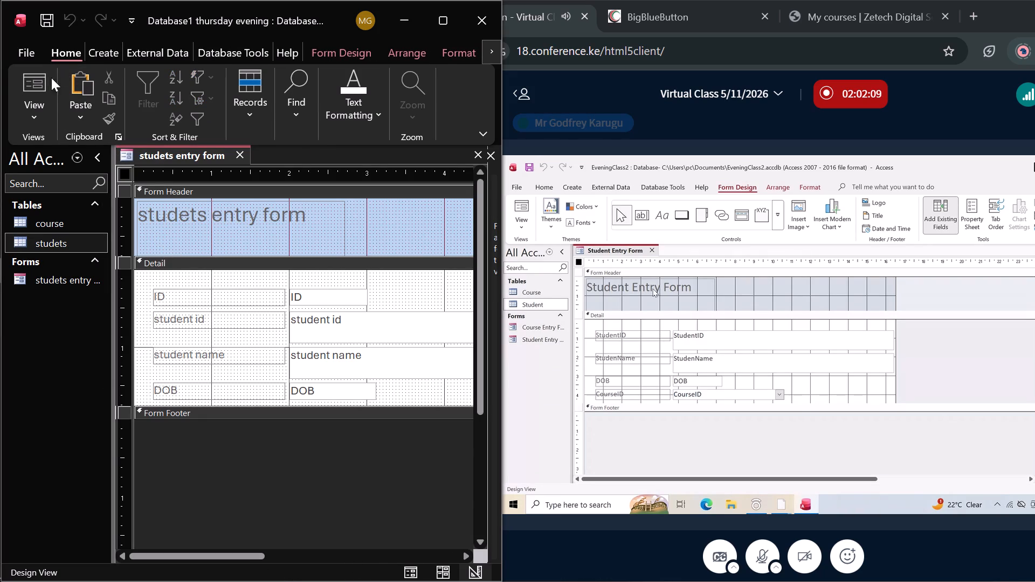
Display the studets entry form in Form View.
click(44, 97)
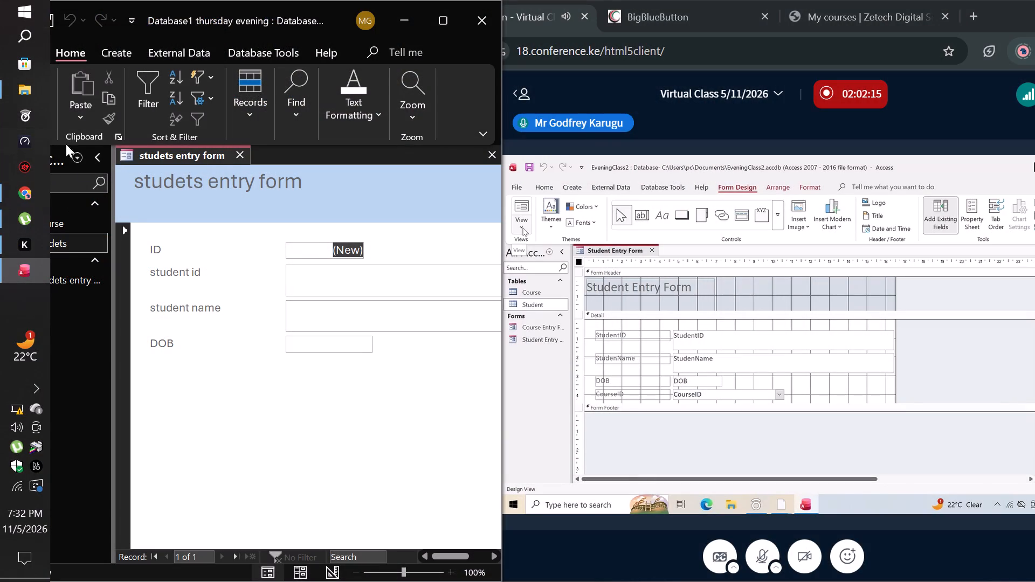
click(29, 112)
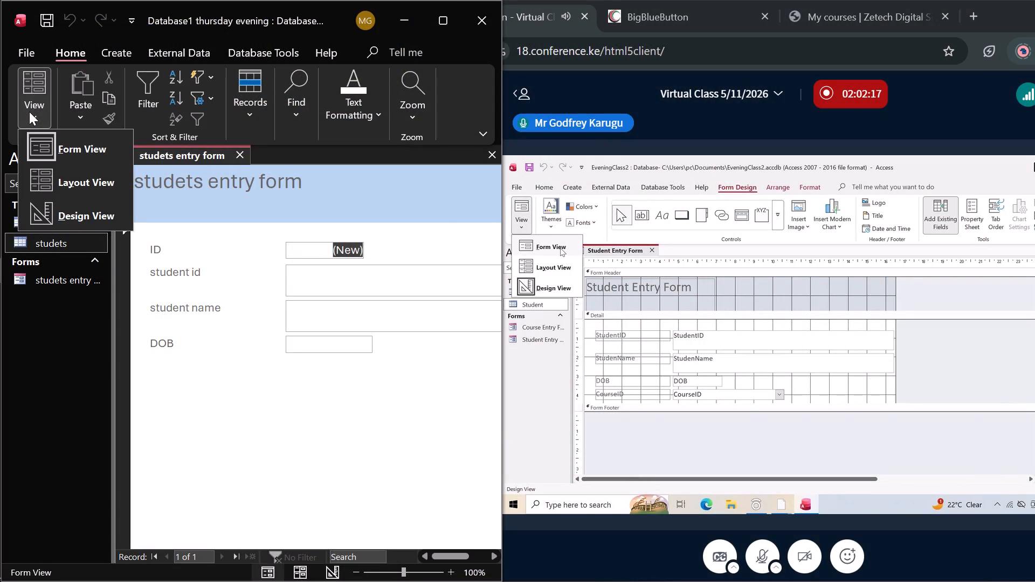
click(46, 157)
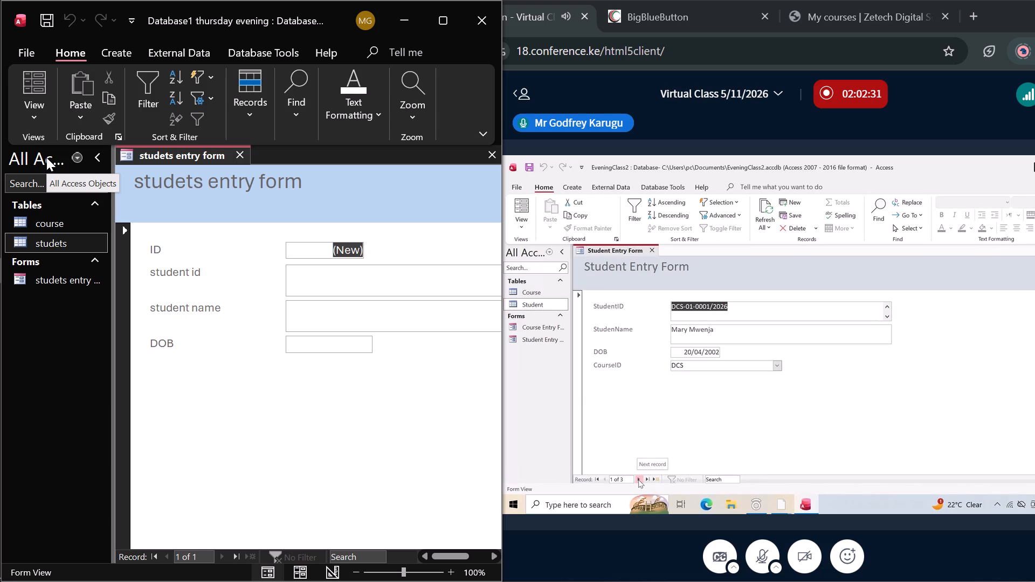
Place the cursor in the form's ID field and try to move to the last record.
click(299, 254)
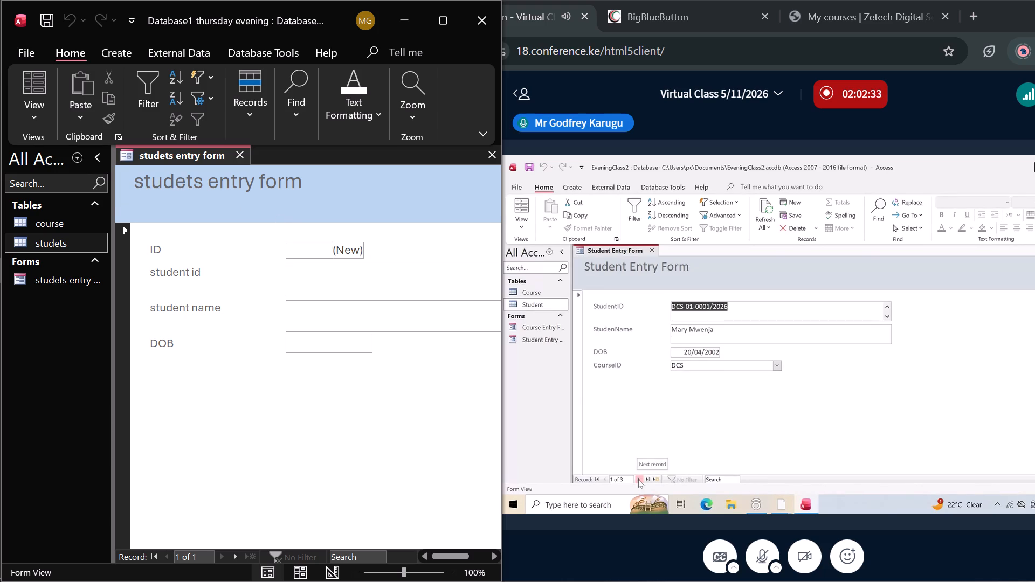
click(299, 254)
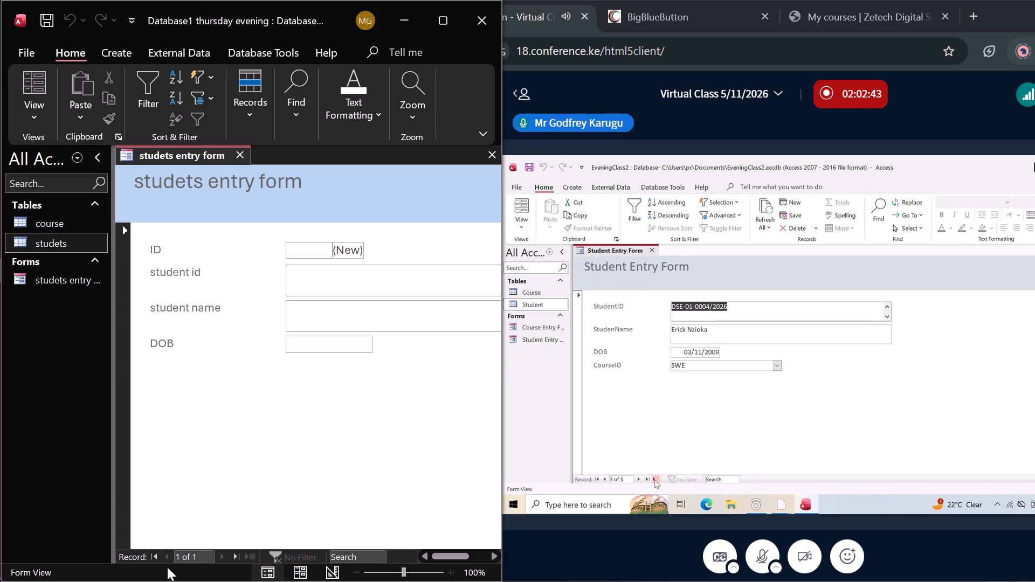
click(234, 558)
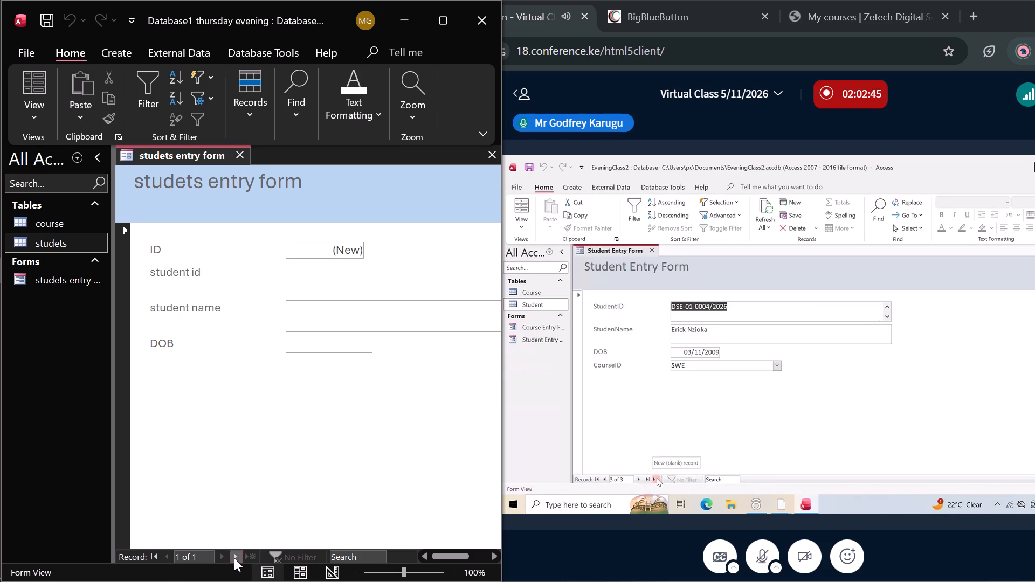
Try to move the studets entry form to its last record and back to its first record.
click(234, 558)
double_click(234, 558)
drag(234, 558, 165, 560)
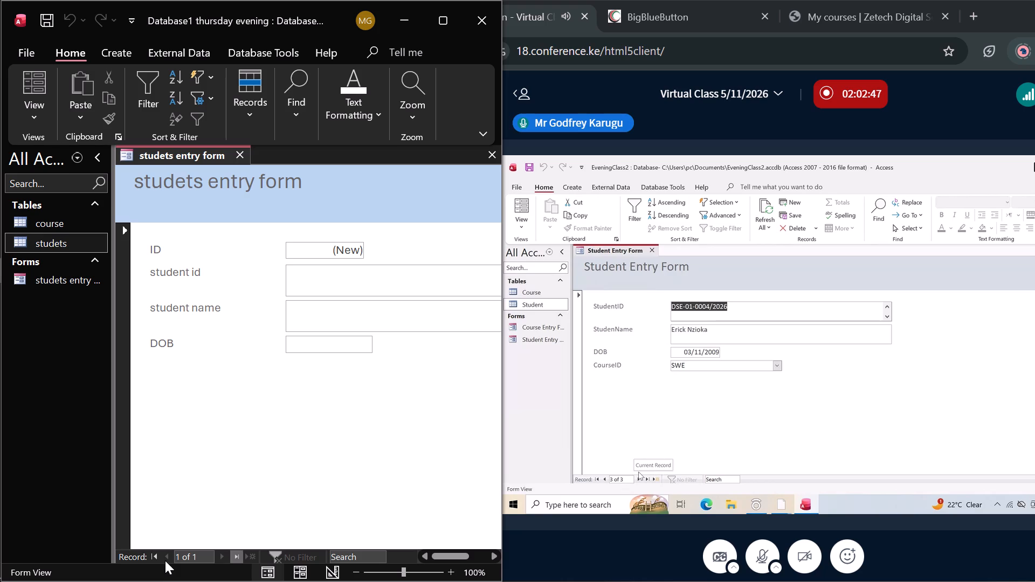
drag(165, 560, 153, 556)
triple_click(153, 556)
double_click(153, 556)
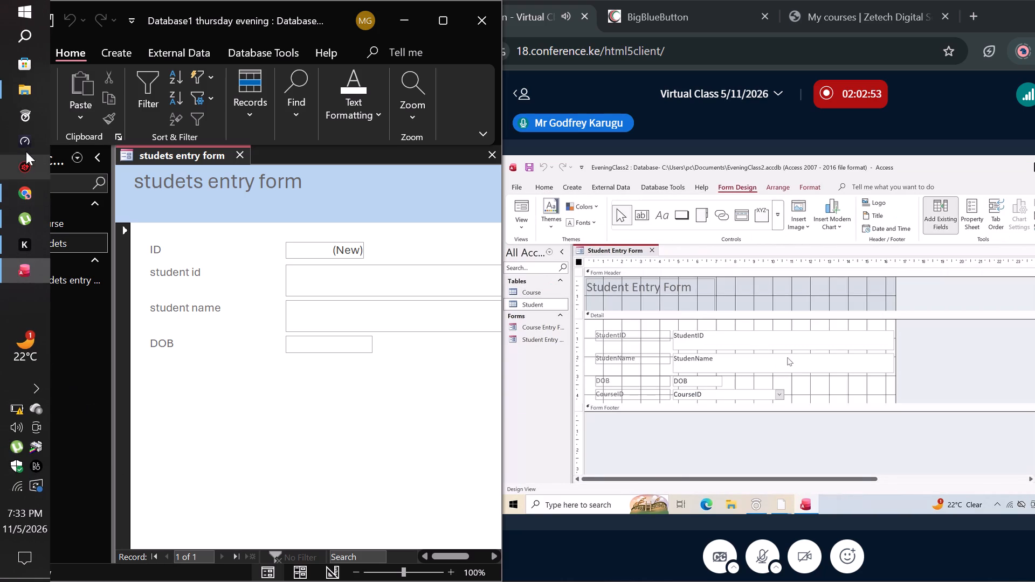
Display the studets entry form in Design View.
click(40, 113)
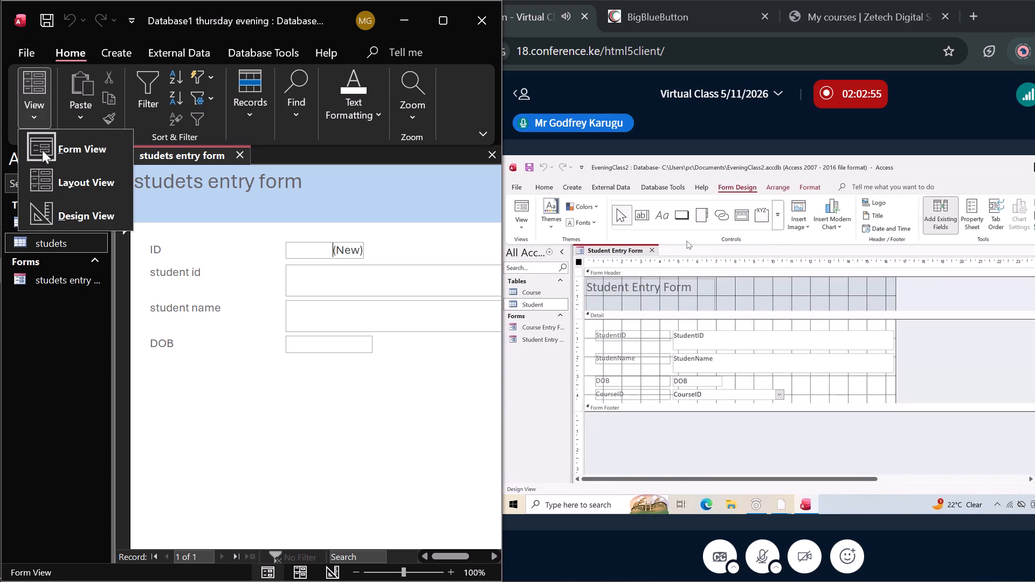
click(61, 222)
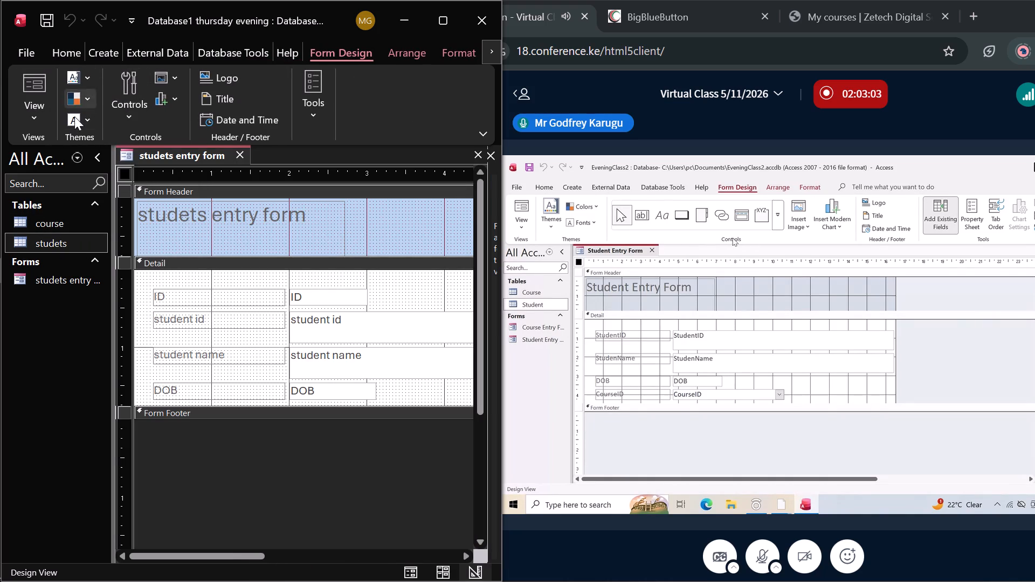
Draw a small Button control in the Detail section, beyond the ID and student id fields, starting at about 7.5 on the horizontal ruler.
click(125, 80)
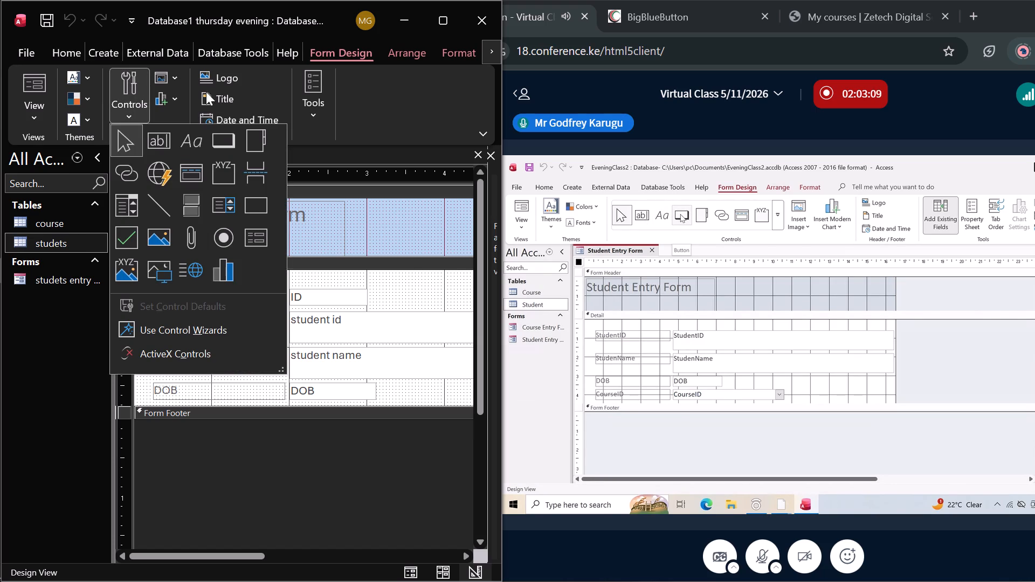
click(224, 133)
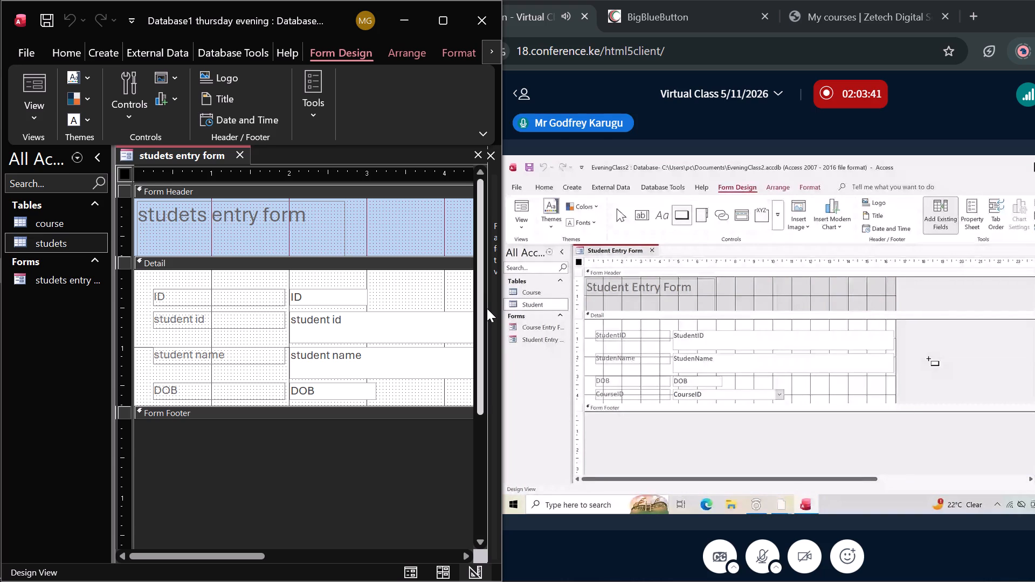
drag(491, 308, 547, 315)
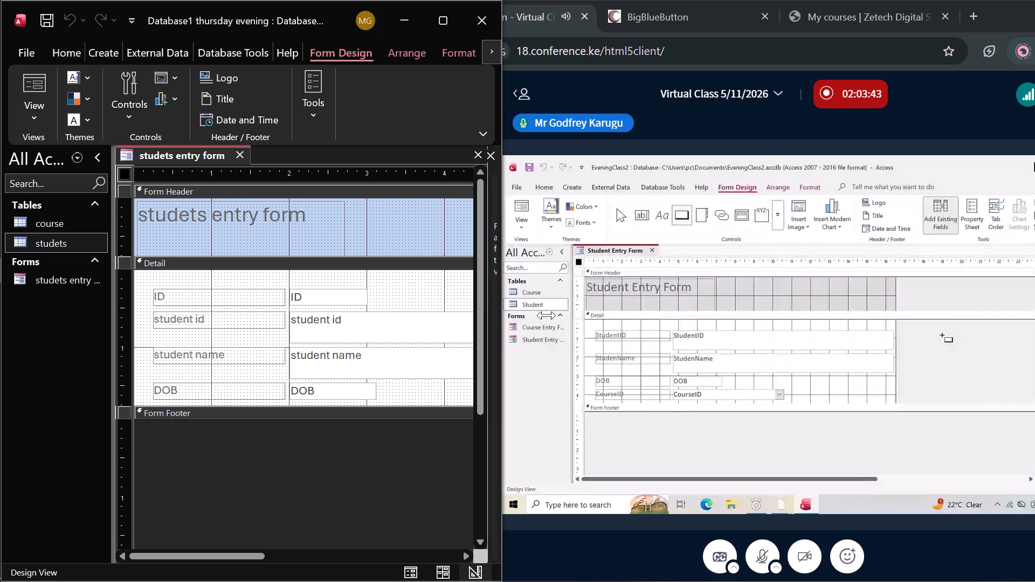
drag(547, 315, 640, 315)
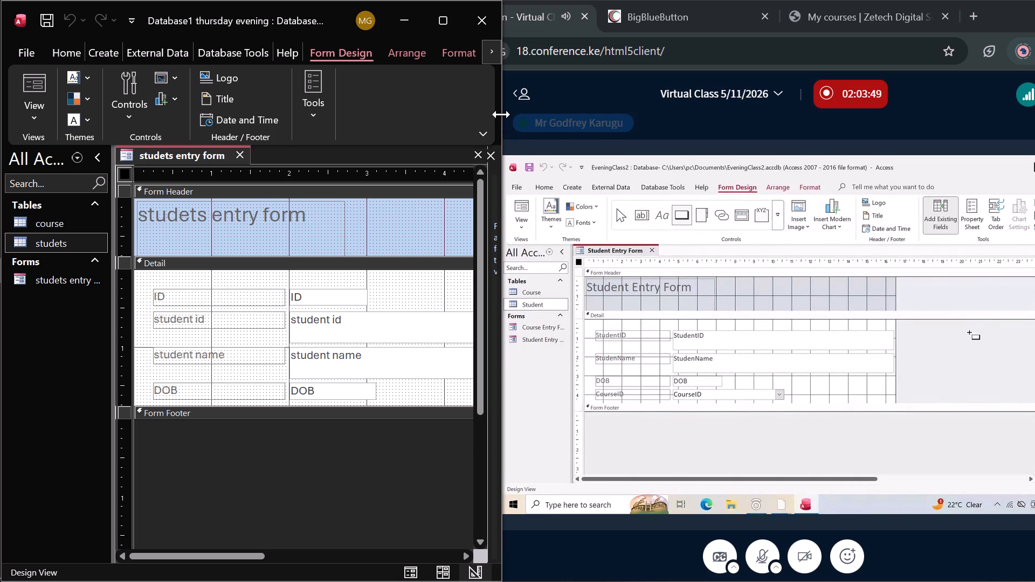
drag(501, 114, 722, 150)
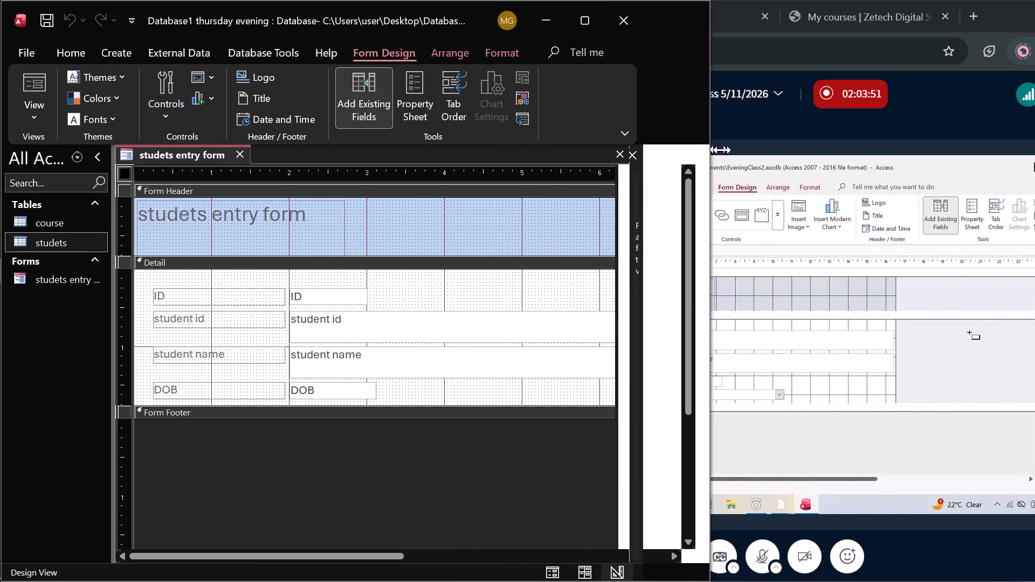
drag(722, 150, 826, 168)
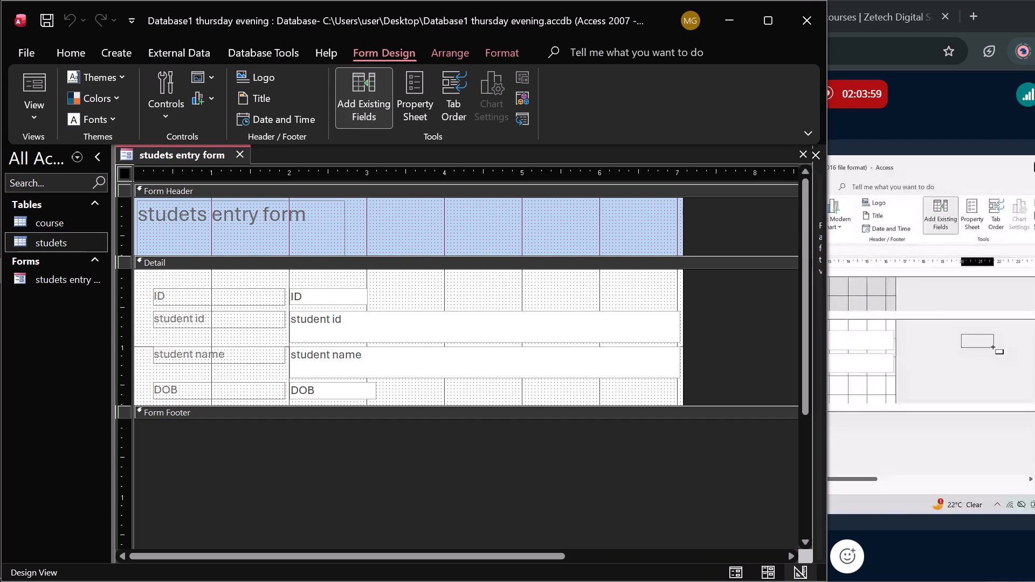
drag(719, 296, 761, 320)
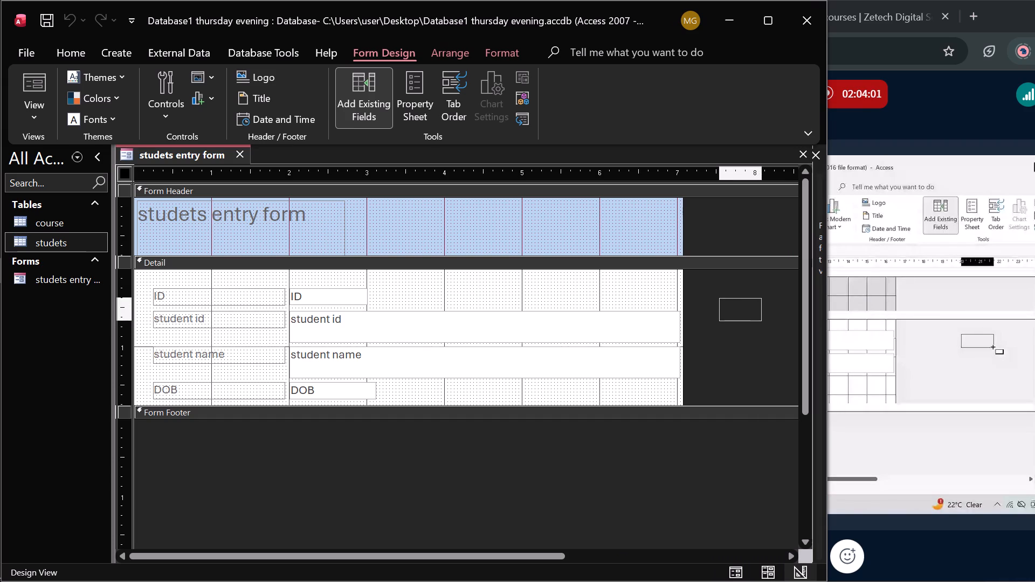
drag(761, 320, 777, 323)
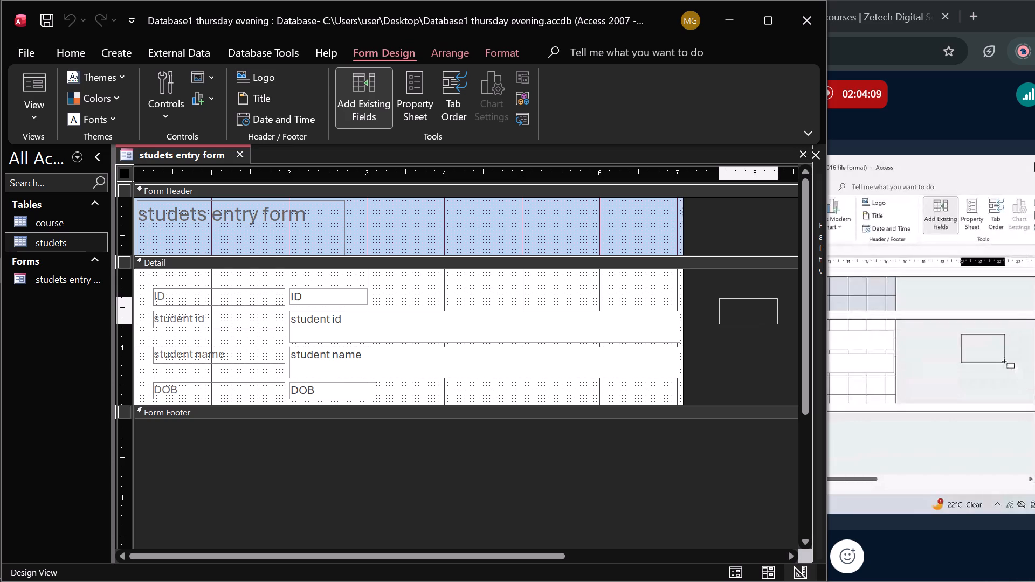
drag(777, 323, 770, 323)
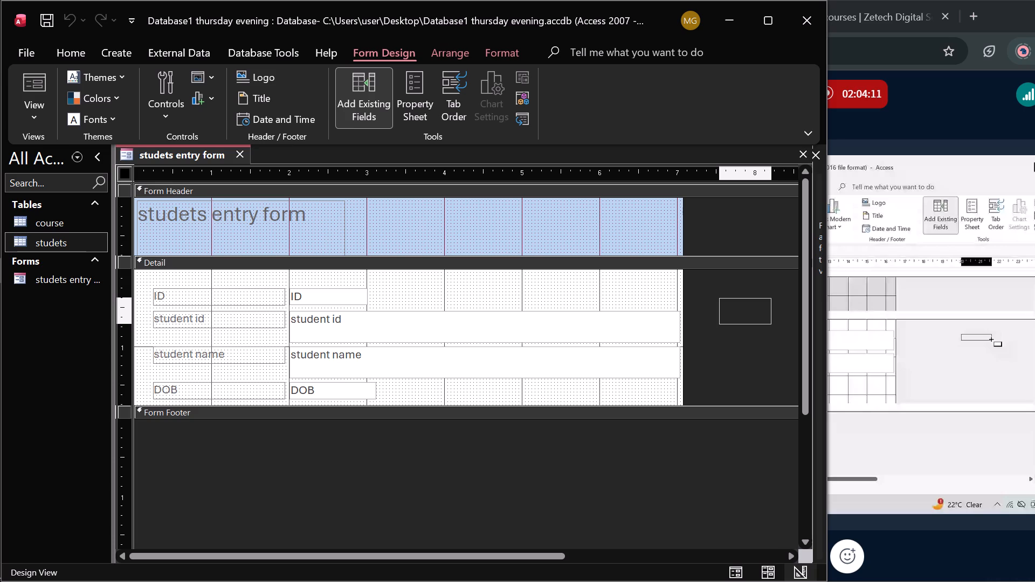
drag(770, 323, 763, 322)
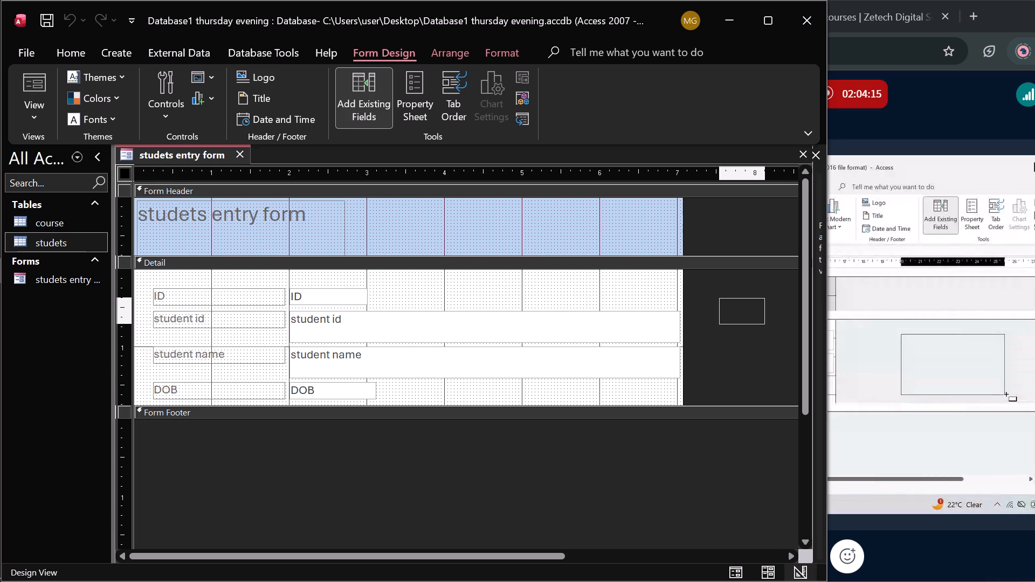
drag(763, 322, 760, 320)
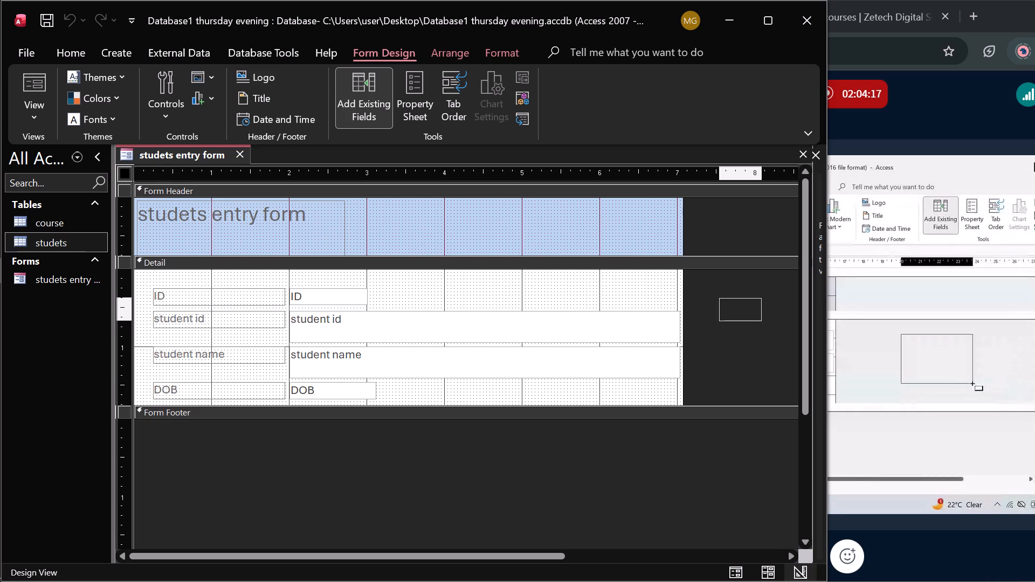
drag(760, 320, 755, 318)
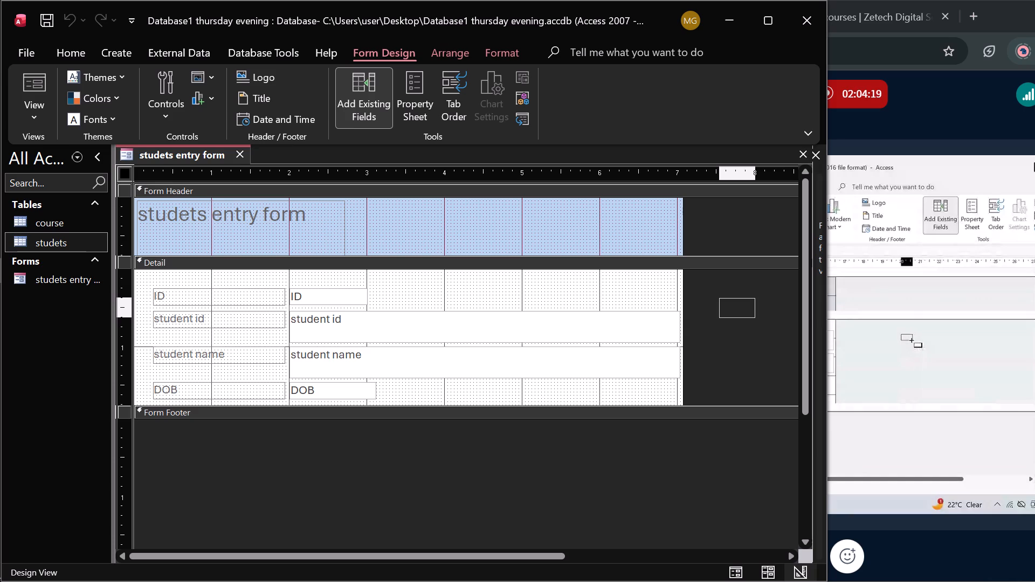
drag(755, 318, 762, 321)
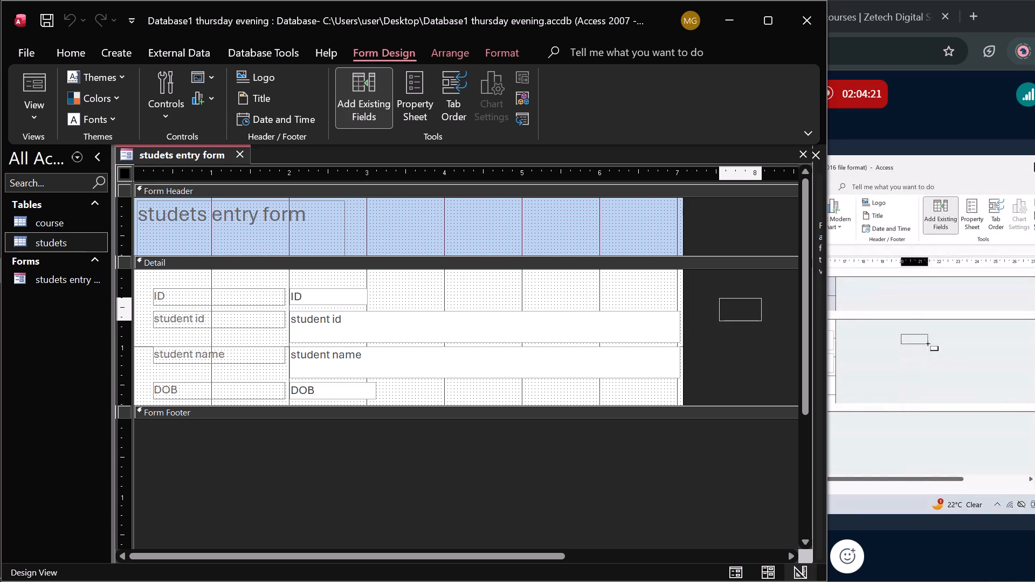
drag(762, 321, 763, 321)
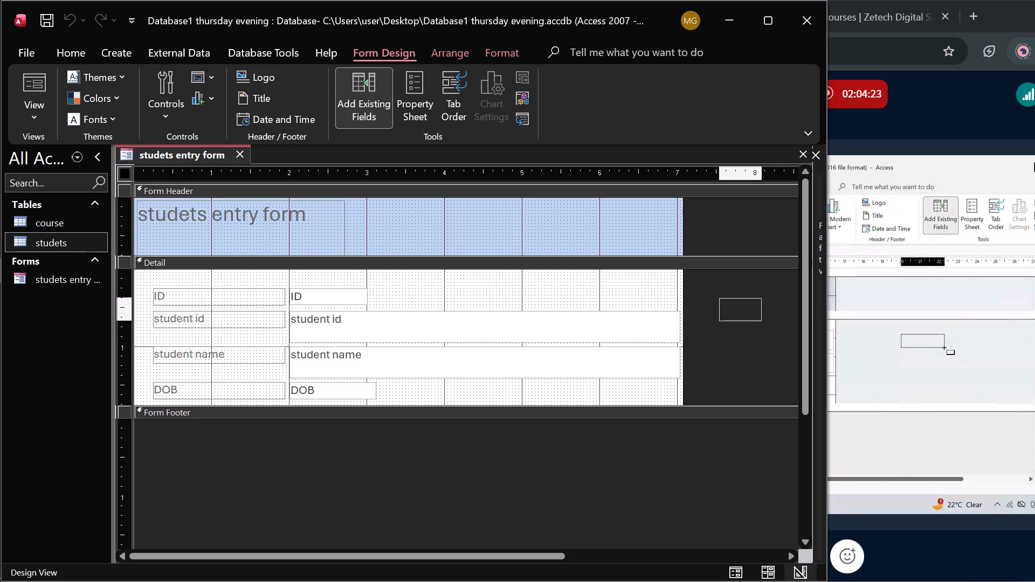
drag(763, 321, 771, 321)
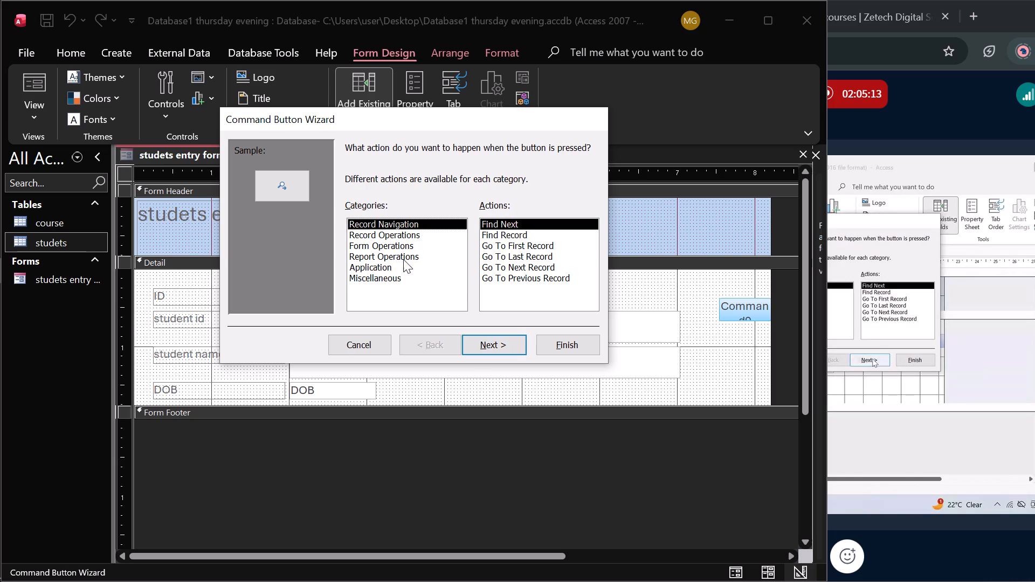
Complete the Command Button Wizard with the Record Navigation action Find Next and the text Find Next on the button.
click(476, 343)
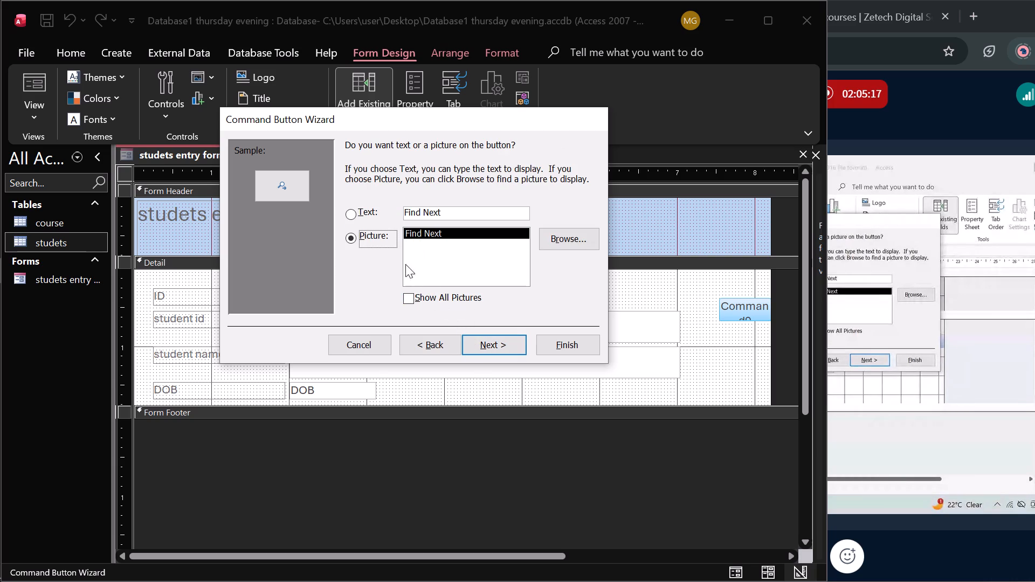
click(355, 214)
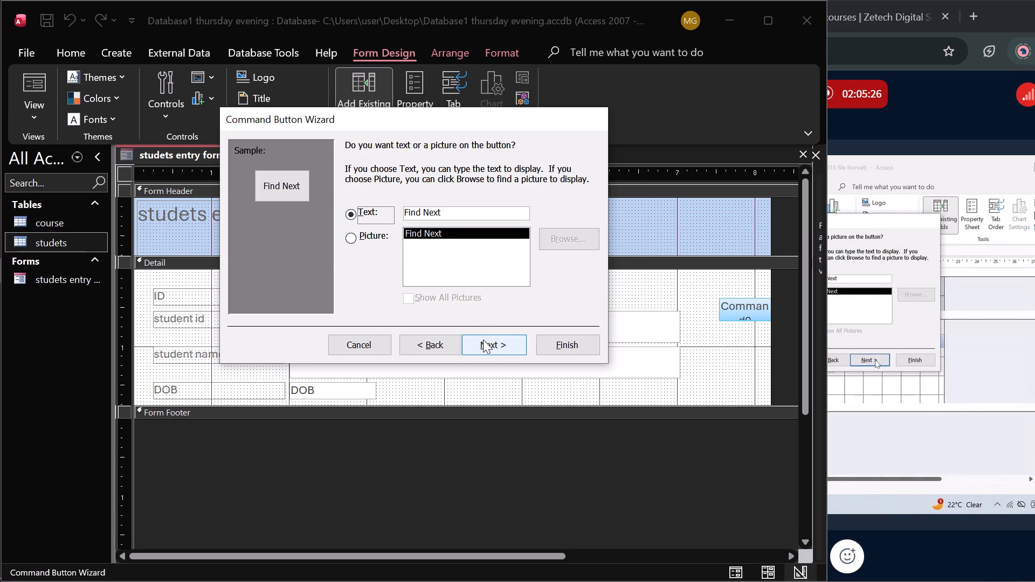
click(541, 346)
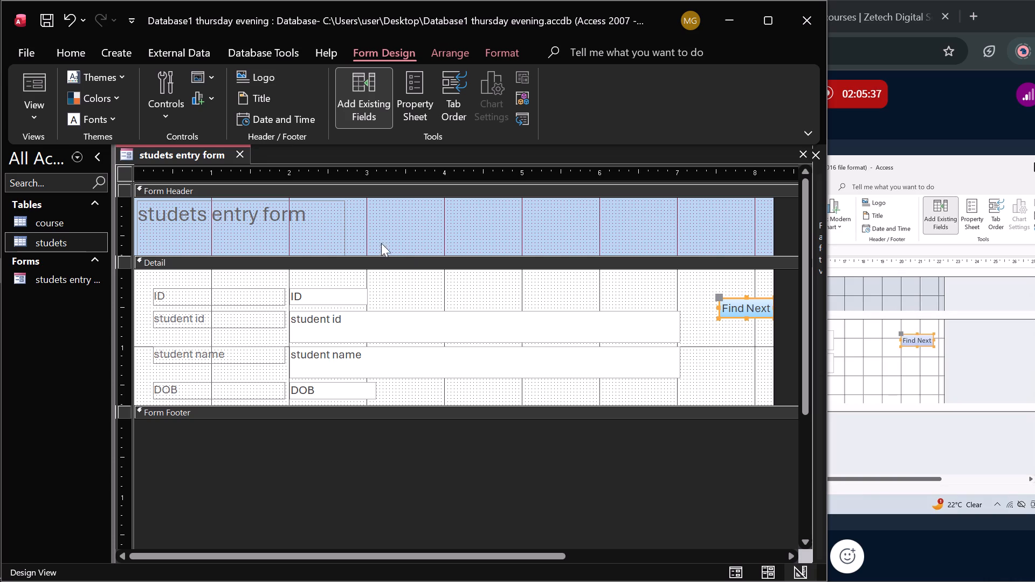
Display the form in Form View and test its Find Next button, dismissing the dialogs it opens.
click(34, 95)
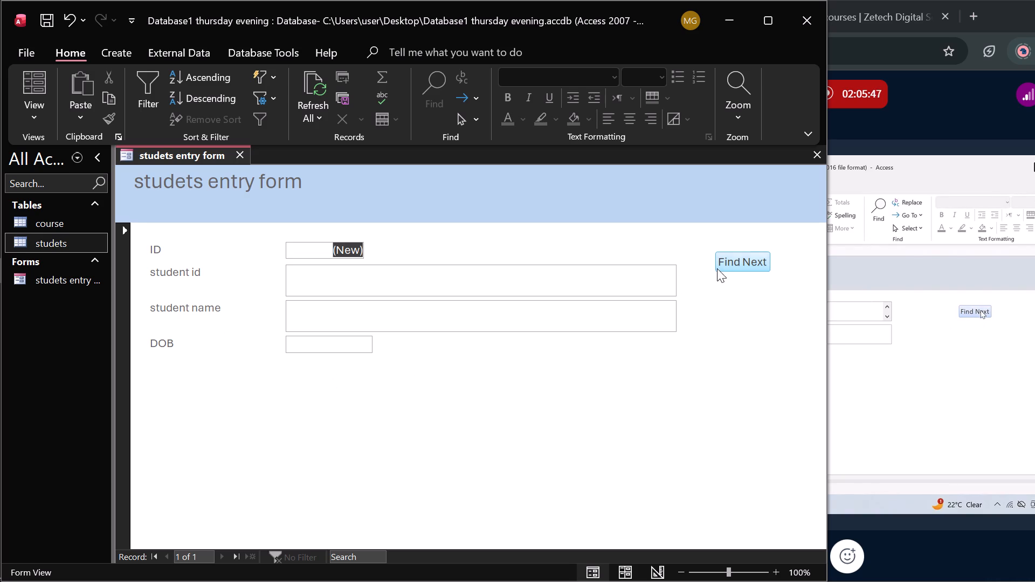
click(736, 261)
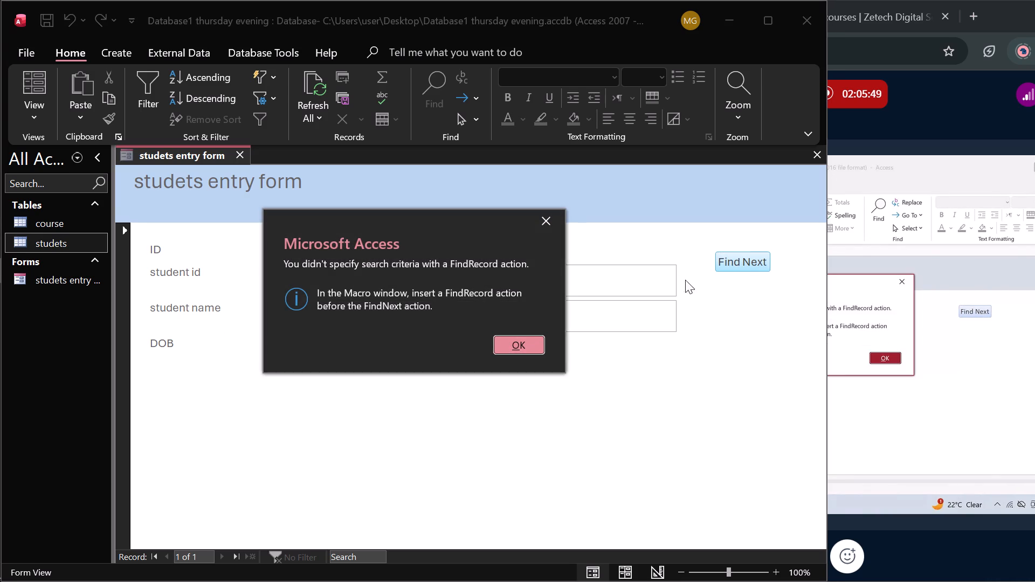
click(515, 339)
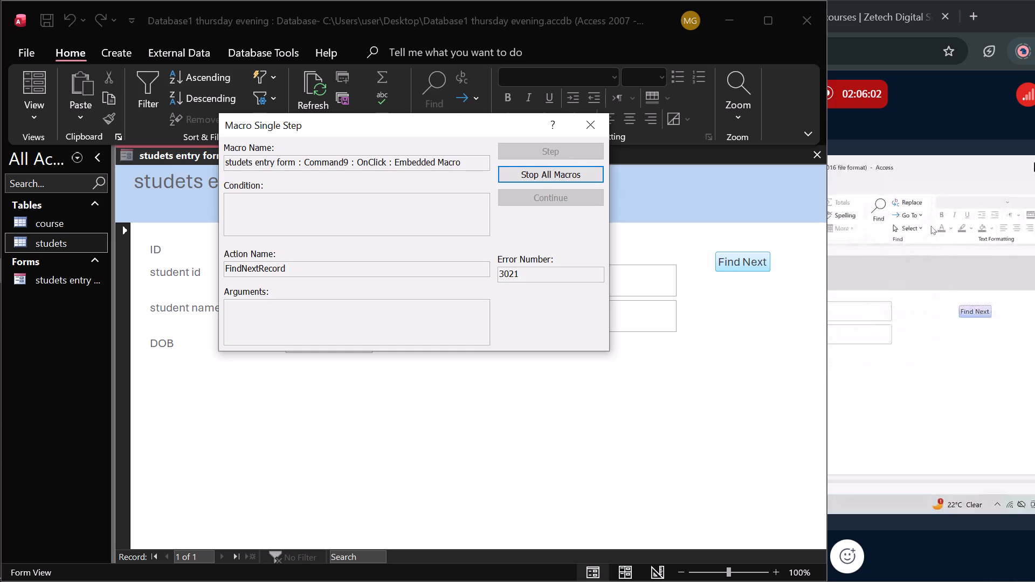
click(592, 119)
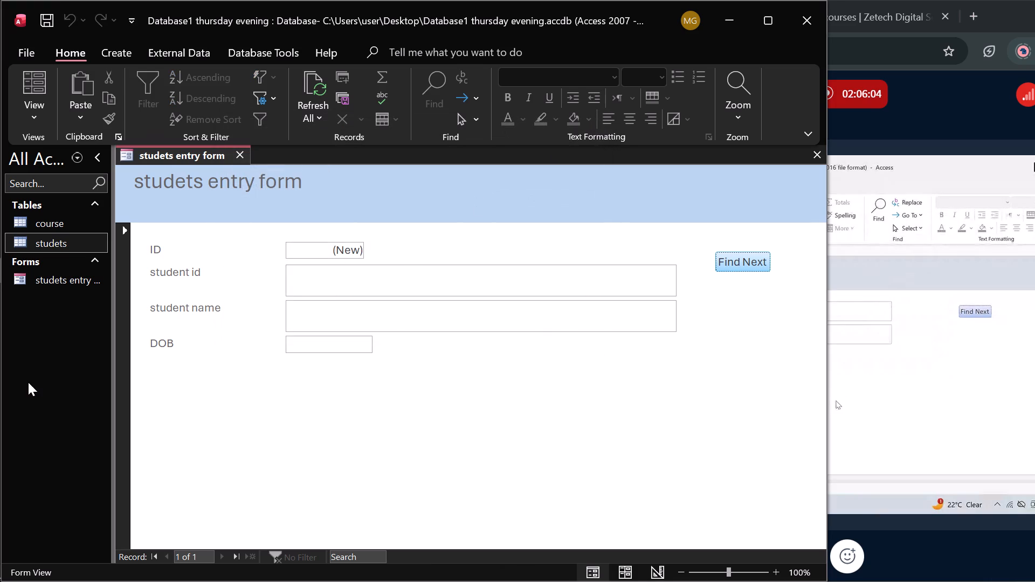
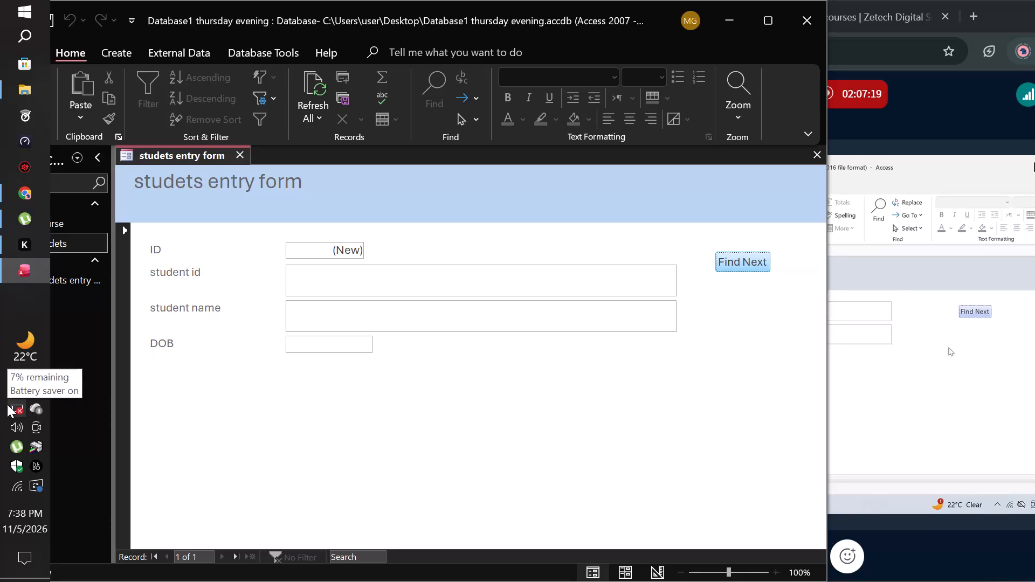
Check the computer's battery level and power mode.
click(7, 404)
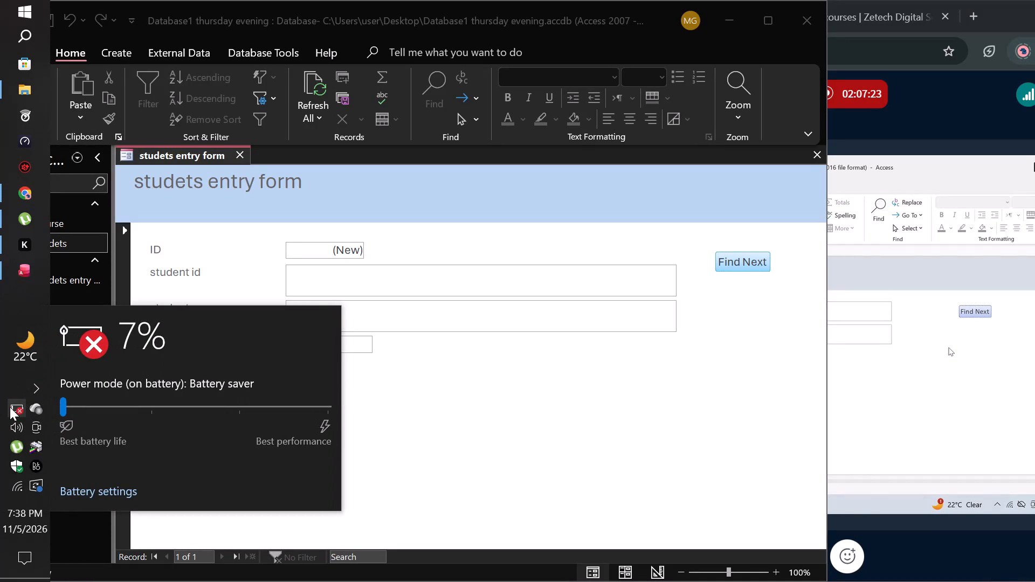
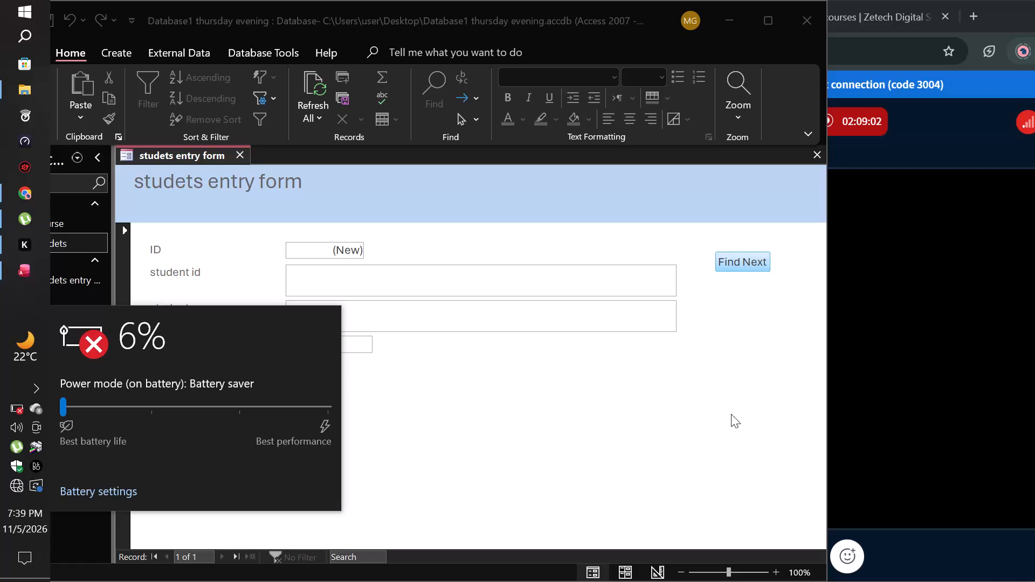
Dismiss the battery details and switch to the BigBlueButton virtual class window in the browser.
click(877, 410)
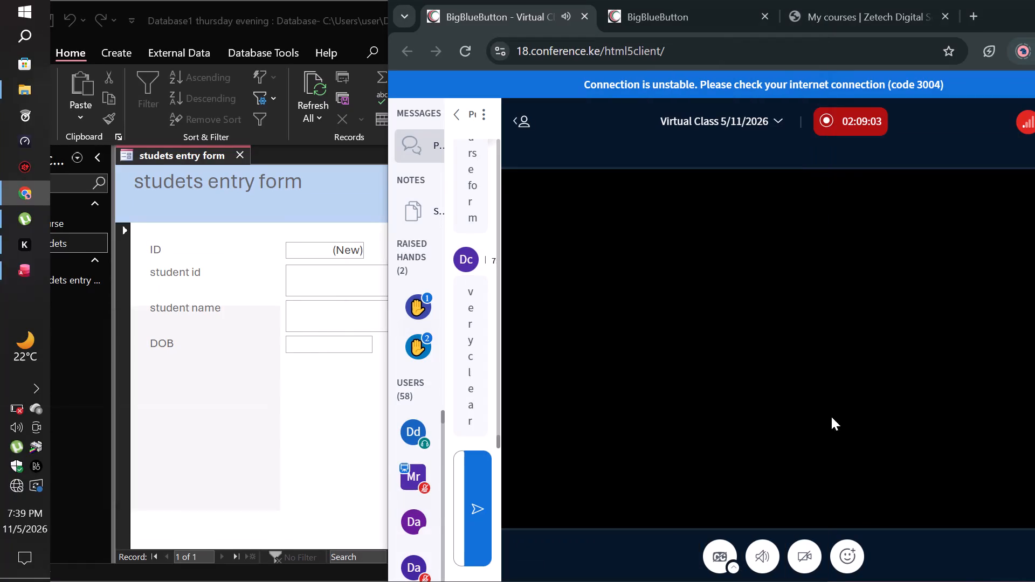